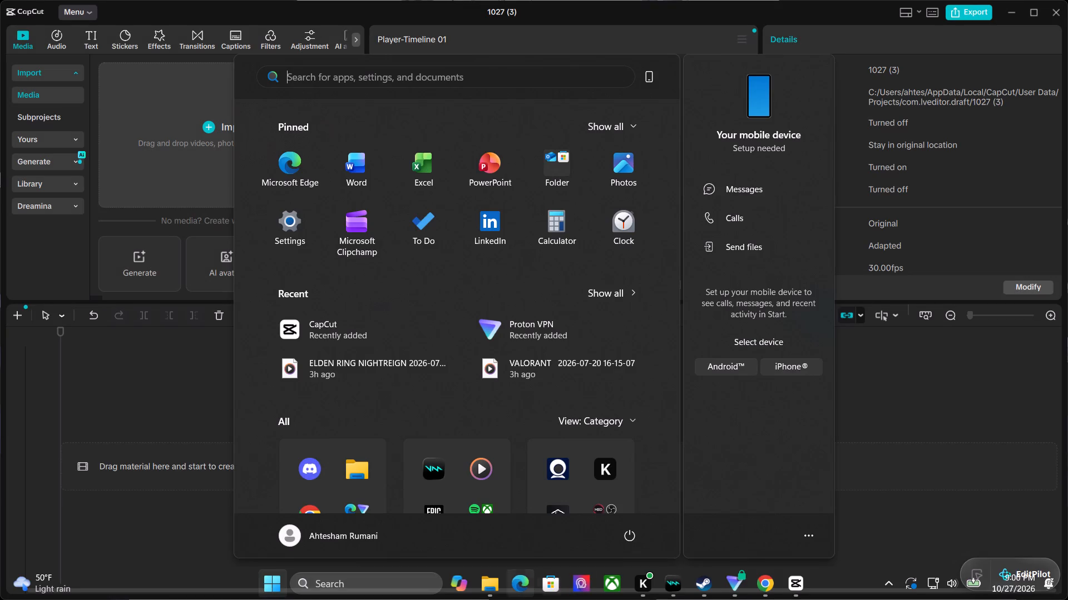
# Switch to the Captures folder in File Explorer and view the ELDEN RING NIGHTREIGN 10_5_2026 3_46_55 AM screenshot.
pyautogui.click(503, 583)
pyautogui.click(452, 514)
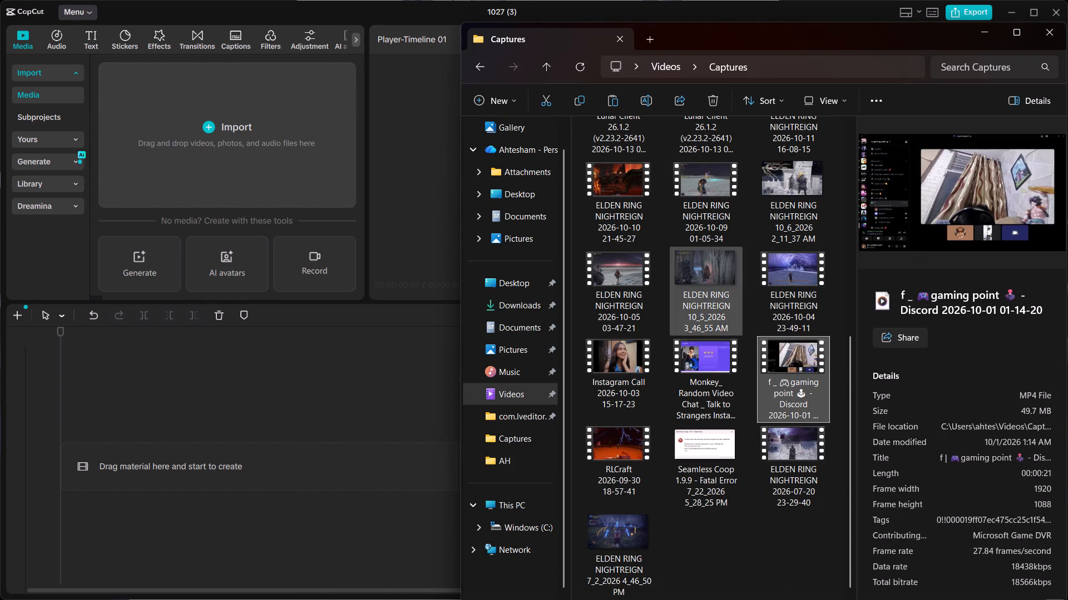
pyautogui.doubleClick(718, 288)
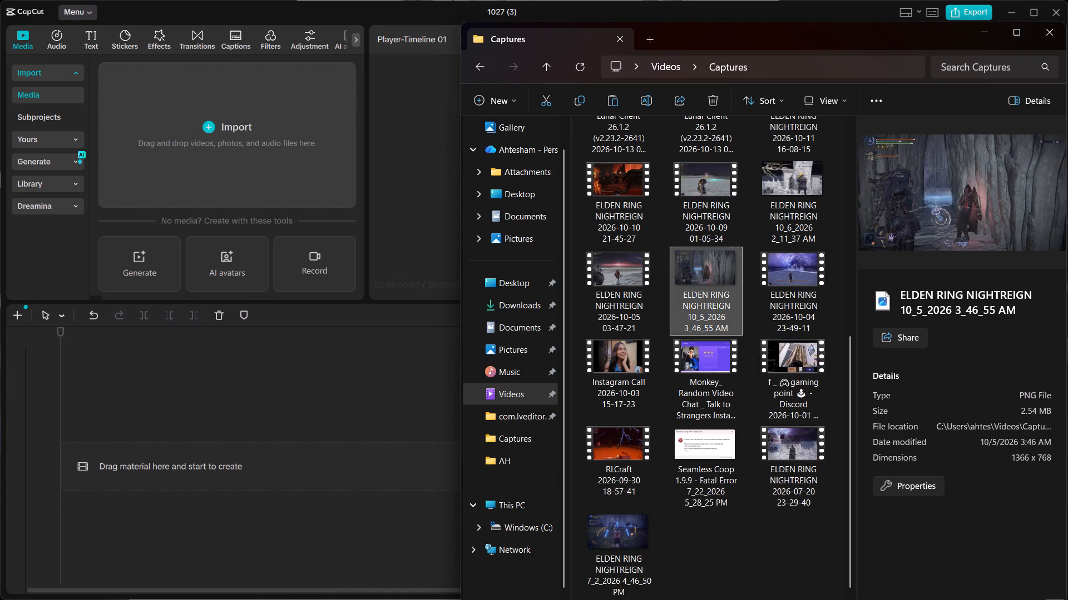
pyautogui.click(913, 166)
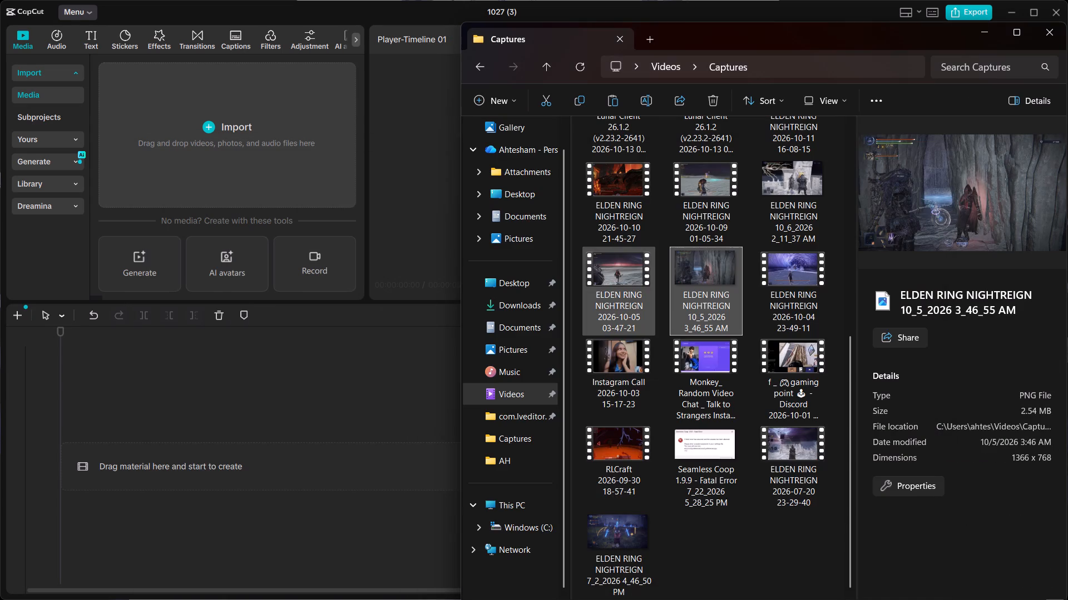
pyautogui.doubleClick(630, 283)
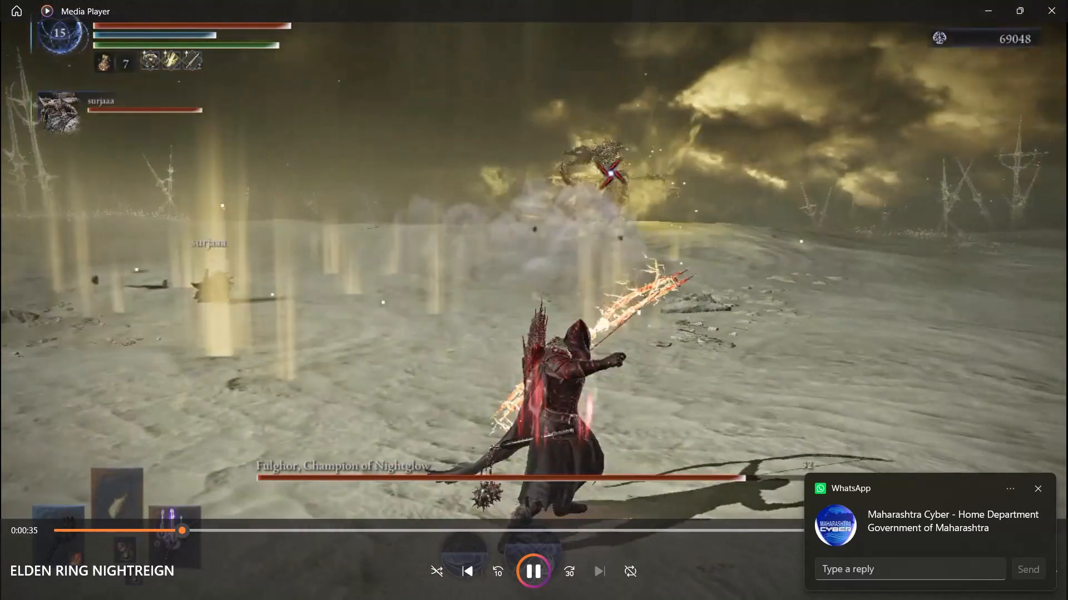
pyautogui.click(1044, 486)
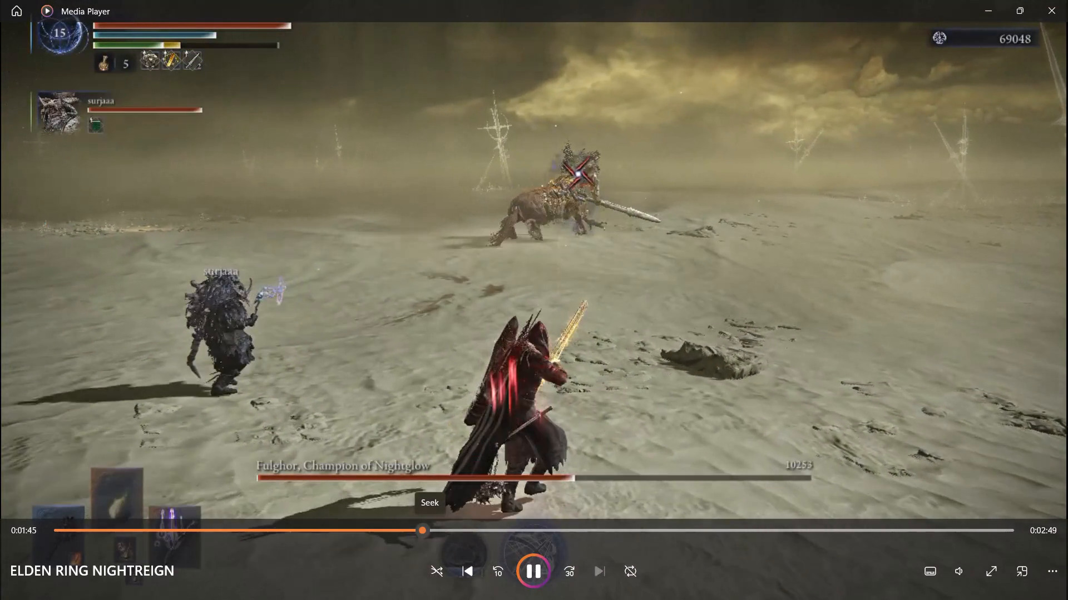
pyautogui.moveTo(446, 528); pyautogui.dragTo(517, 524)
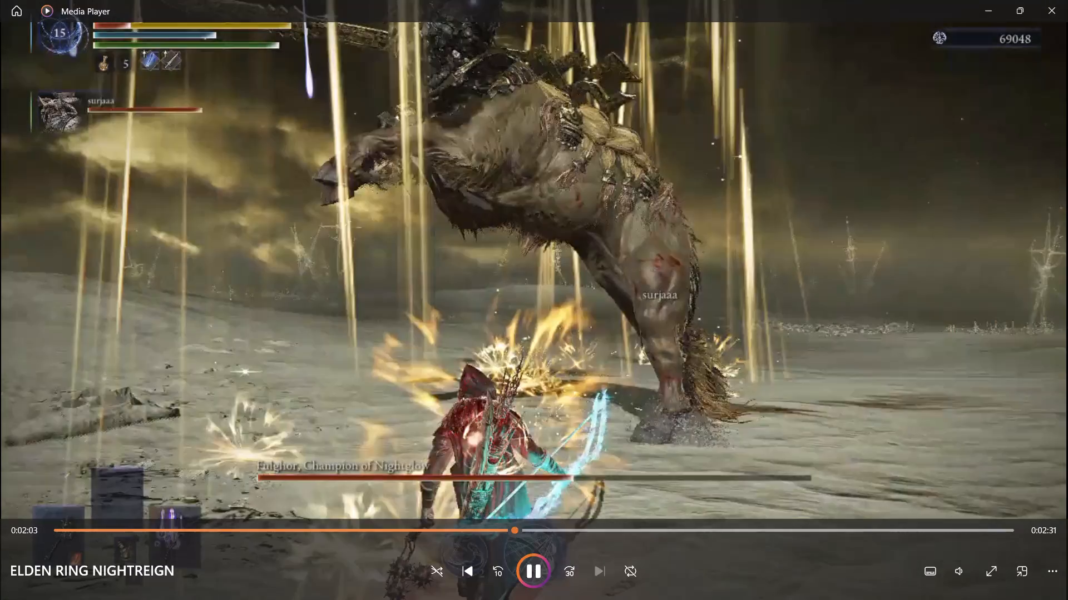
pyautogui.moveTo(517, 524); pyautogui.dragTo(518, 524)
pyautogui.moveTo(521, 523); pyautogui.dragTo(451, 528)
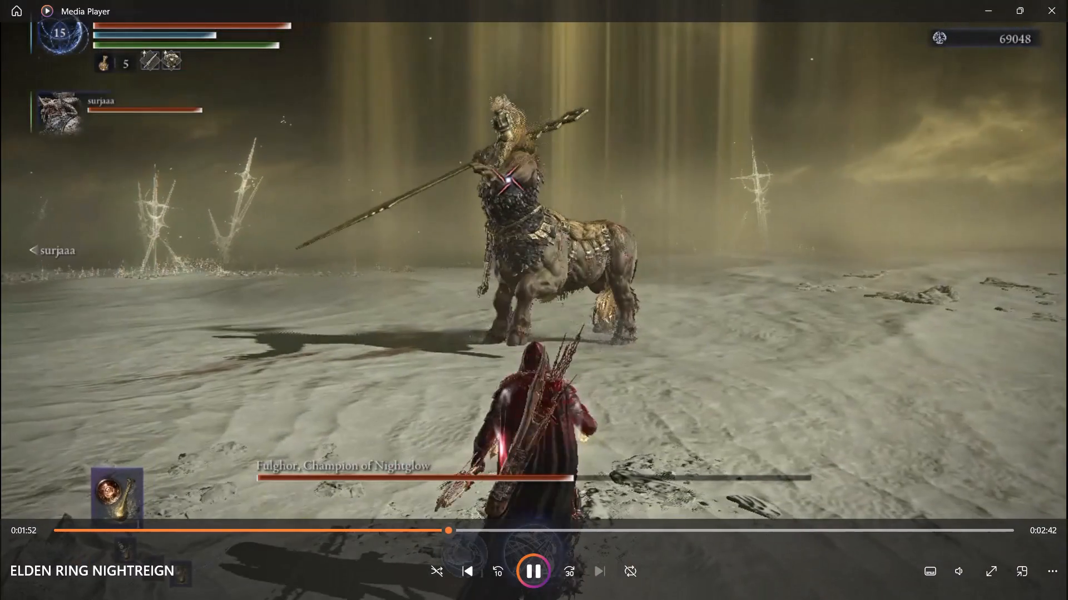
pyautogui.moveTo(477, 528); pyautogui.dragTo(500, 528)
pyautogui.moveTo(527, 526); pyautogui.dragTo(550, 523)
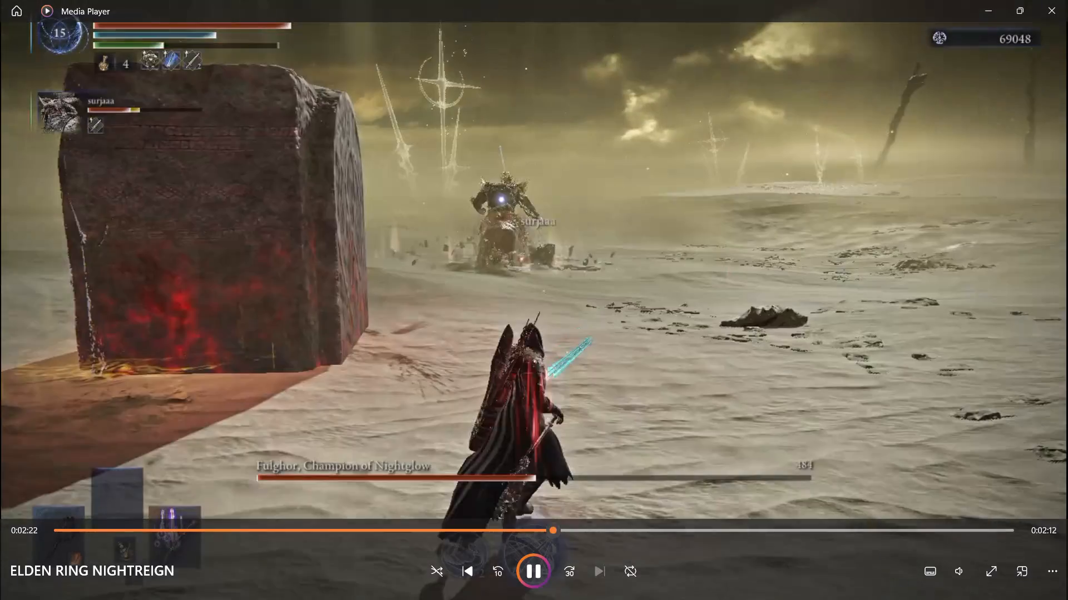
pyautogui.click(567, 522)
pyautogui.click(603, 522)
pyautogui.moveTo(636, 522); pyautogui.dragTo(647, 522)
pyautogui.click(672, 522)
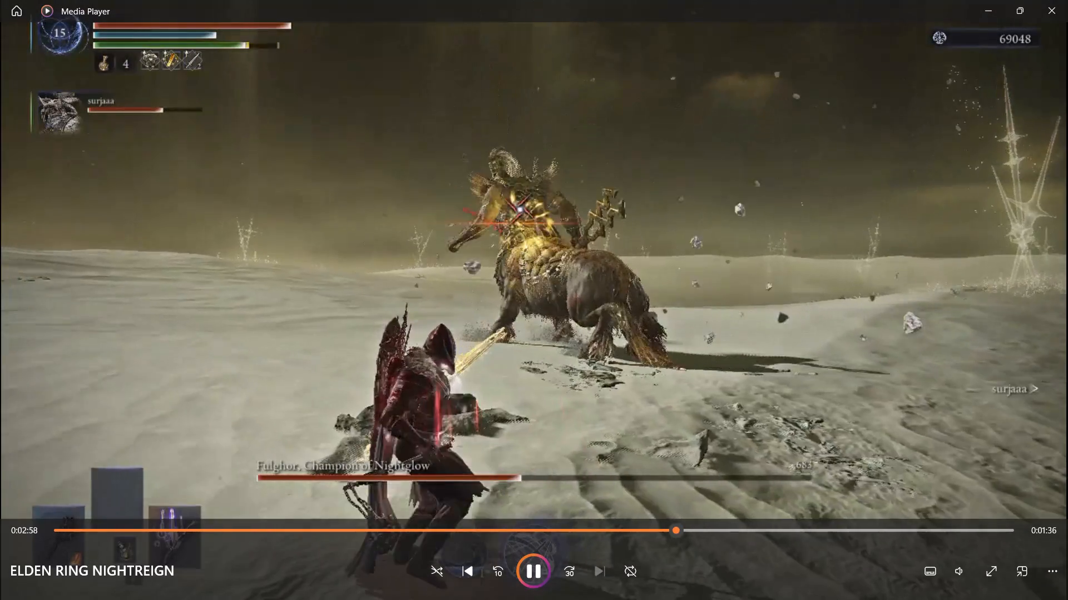
pyautogui.click(700, 519)
pyautogui.moveTo(724, 518); pyautogui.dragTo(733, 520)
pyautogui.click(765, 519)
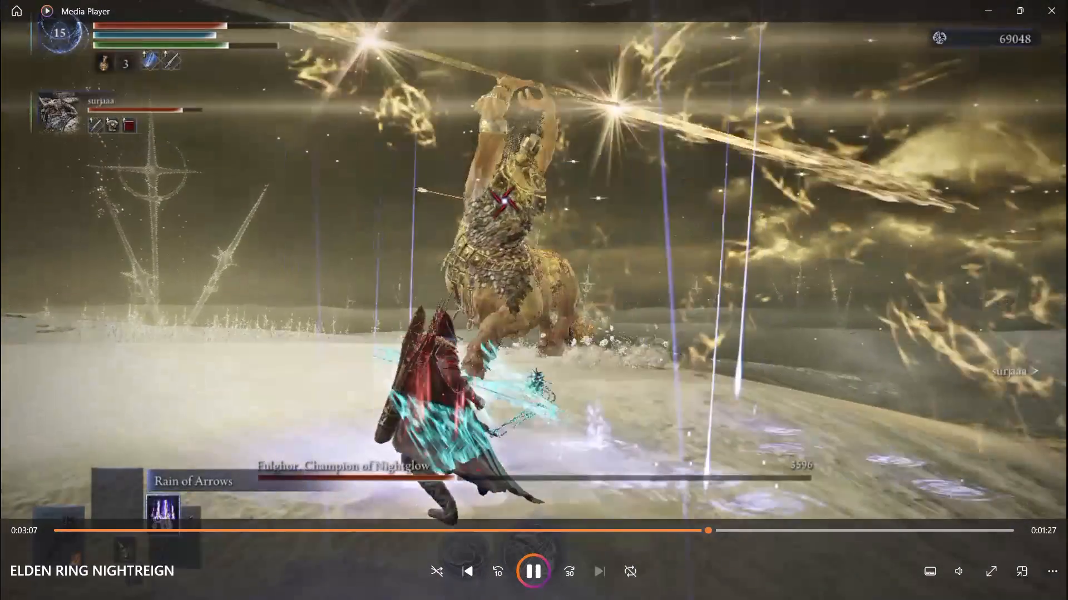
pyautogui.click(760, 528)
pyautogui.click(797, 525)
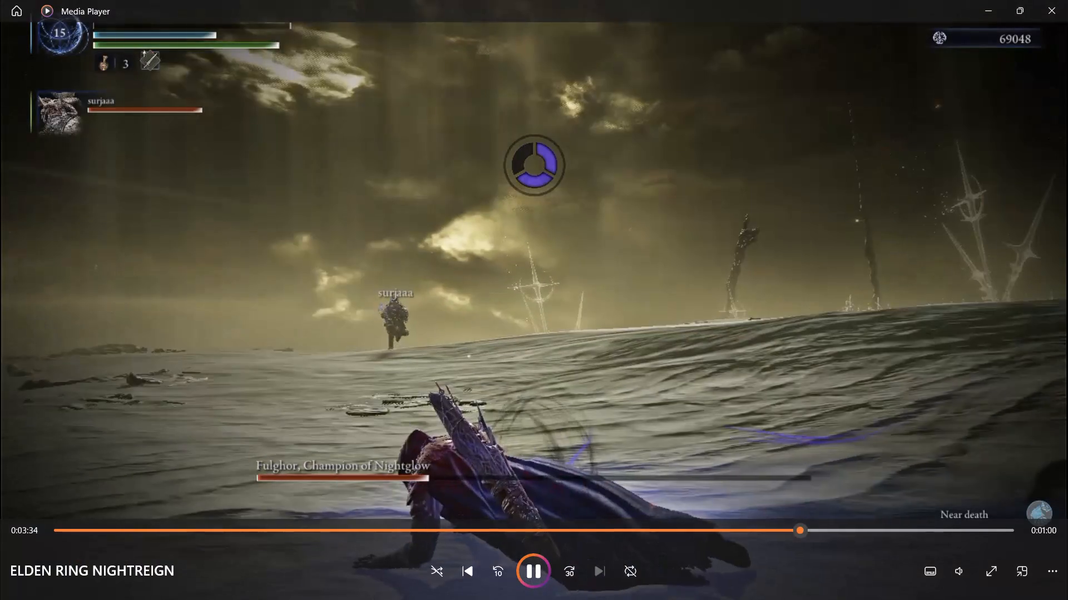
pyautogui.click(772, 528)
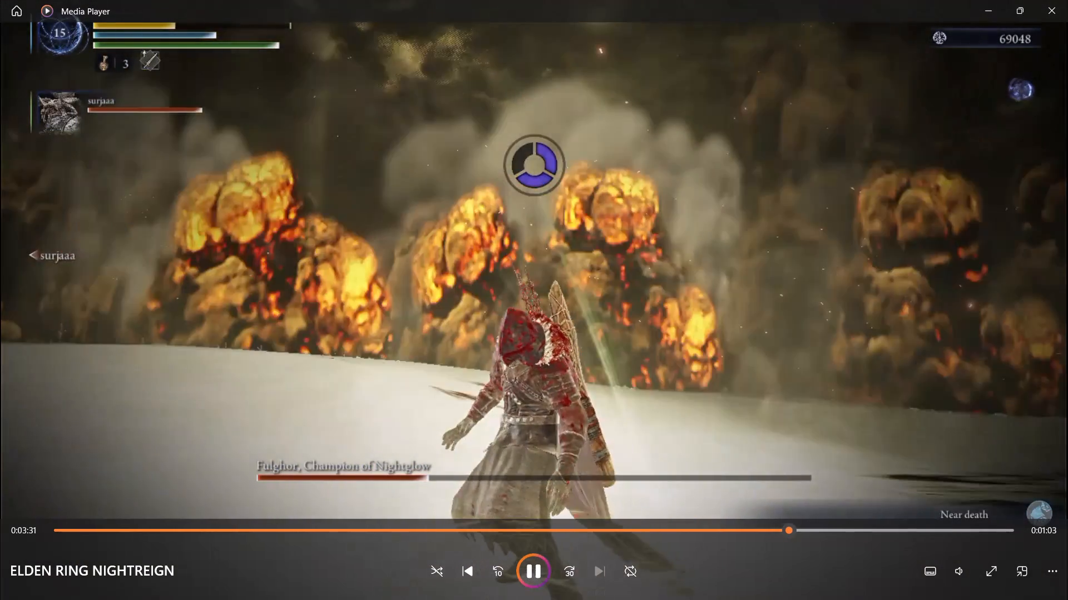
pyautogui.moveTo(815, 529); pyautogui.dragTo(866, 527)
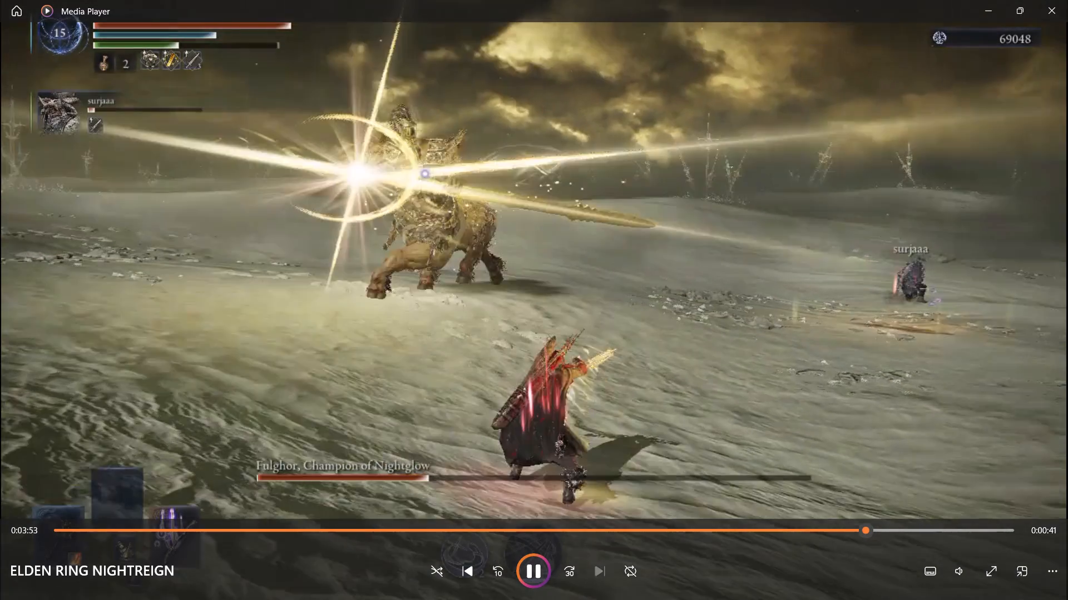
pyautogui.moveTo(917, 525); pyautogui.dragTo(928, 526)
pyautogui.moveTo(941, 526); pyautogui.dragTo(946, 526)
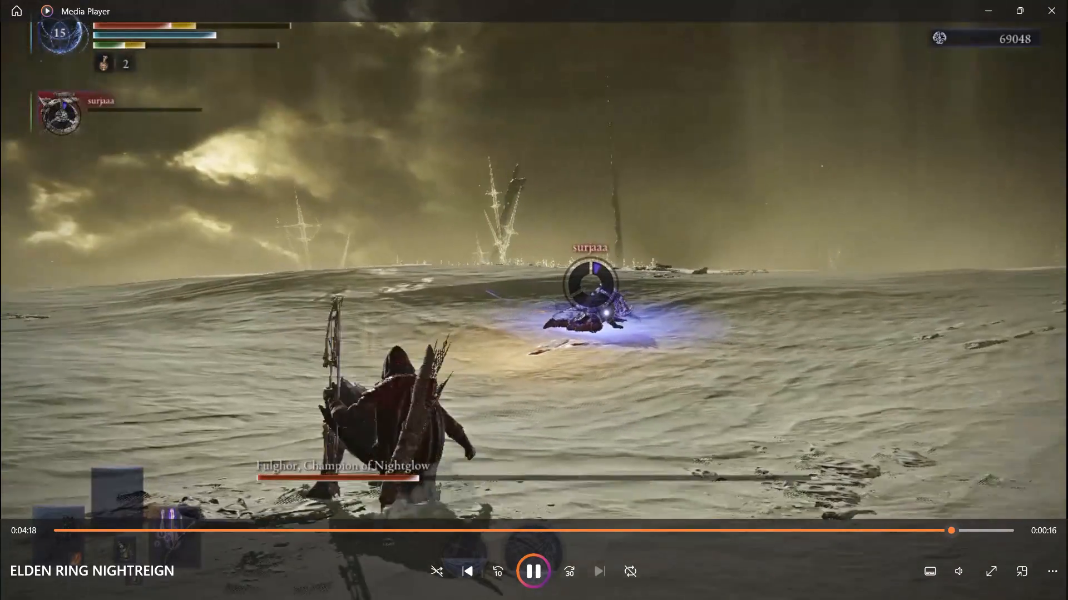
pyautogui.click(983, 521)
pyautogui.click(1067, 0)
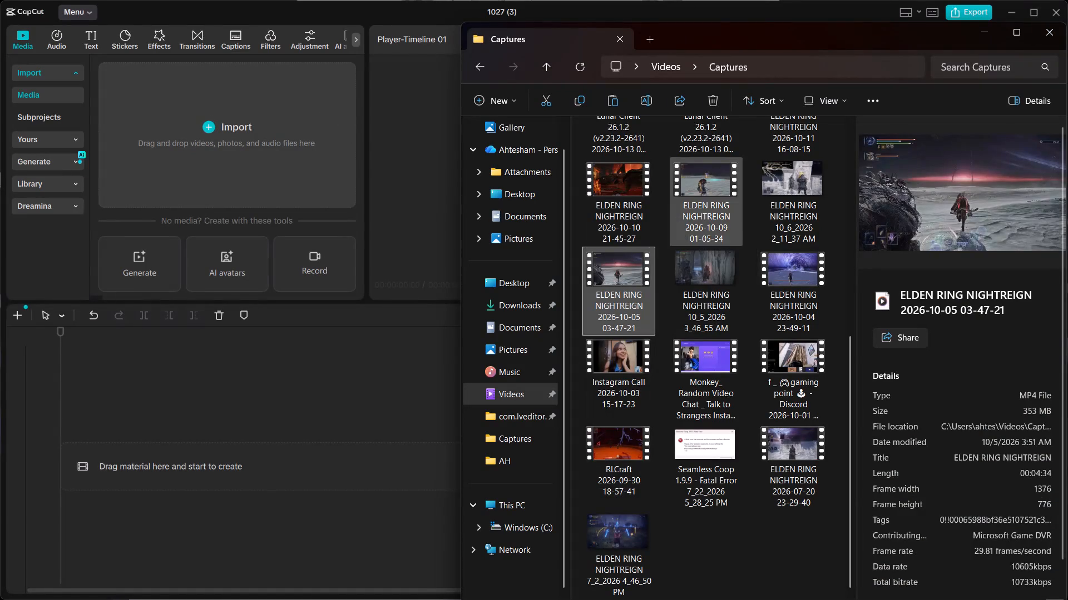
pyautogui.click(704, 102)
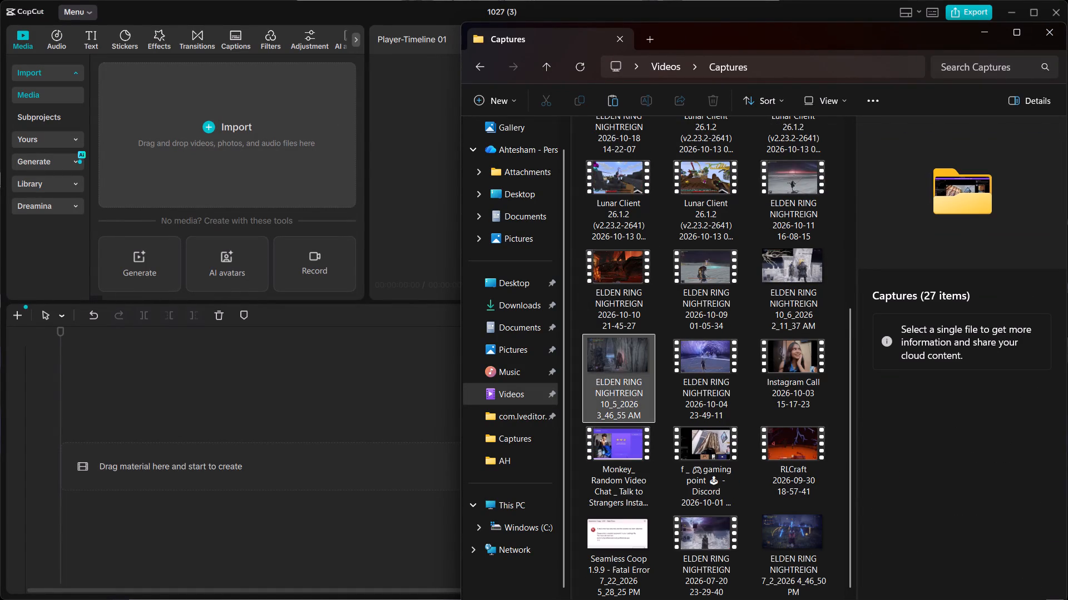
# View the ELDEN RING NIGHTREIGN 10_6_2026 2_11_37 AM screenshot at full size and close it.
pyautogui.doubleClick(778, 284)
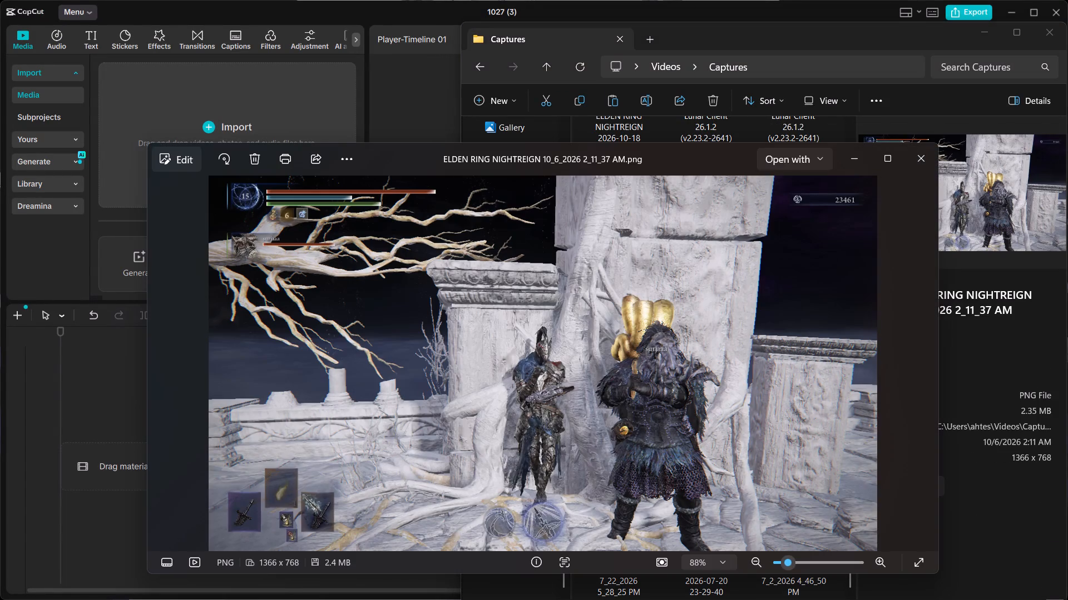
pyautogui.click(916, 157)
pyautogui.doubleClick(730, 262)
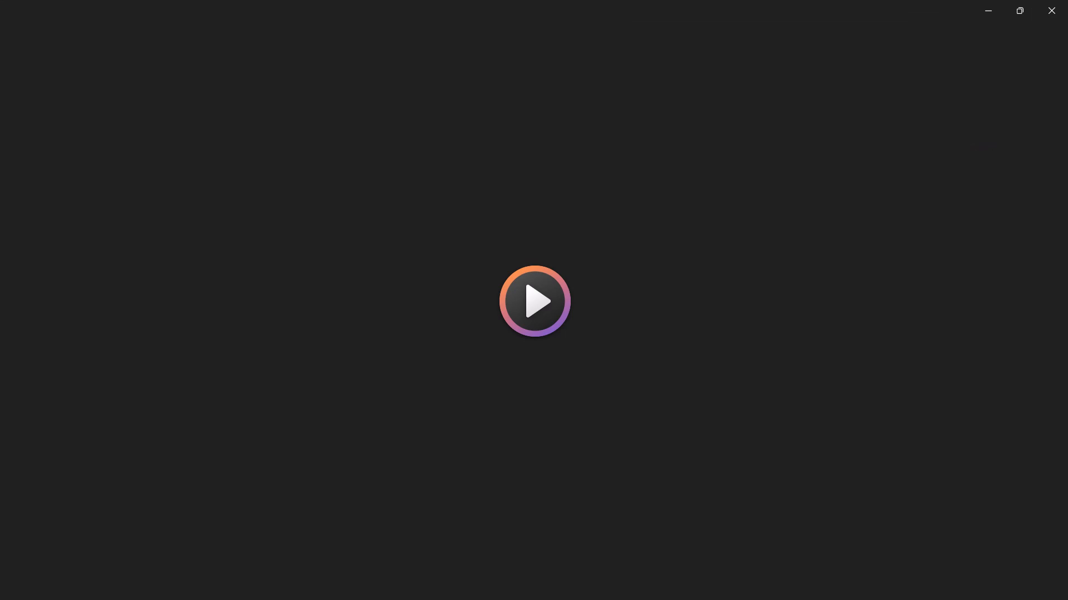
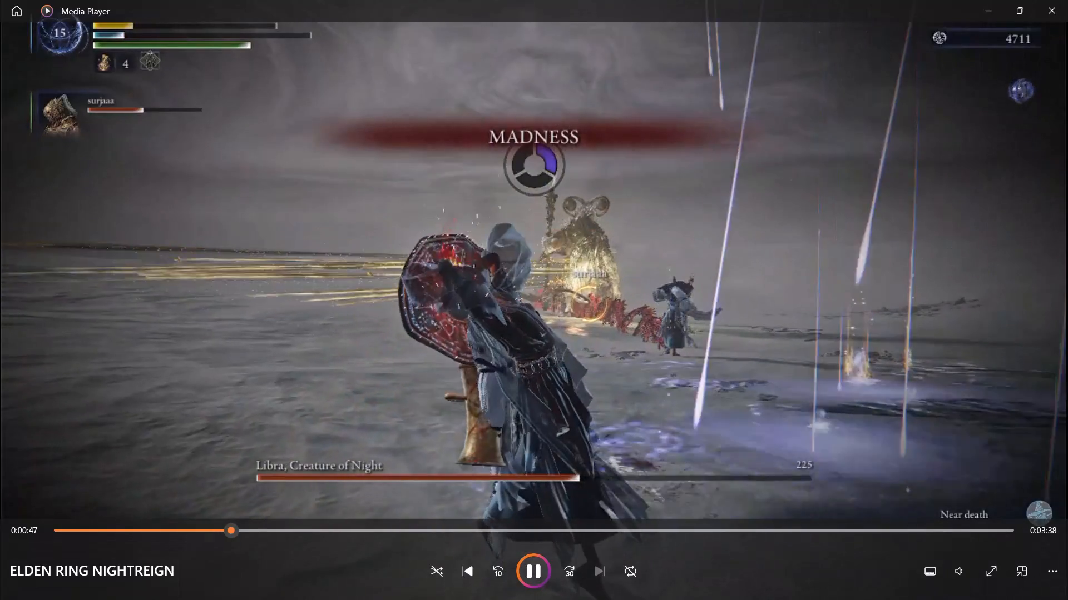
# Skim through the open ELDEN RING NIGHTREIGN recording from about 0:47 to 1:30 and close it.
pyautogui.moveTo(273, 526); pyautogui.dragTo(306, 523)
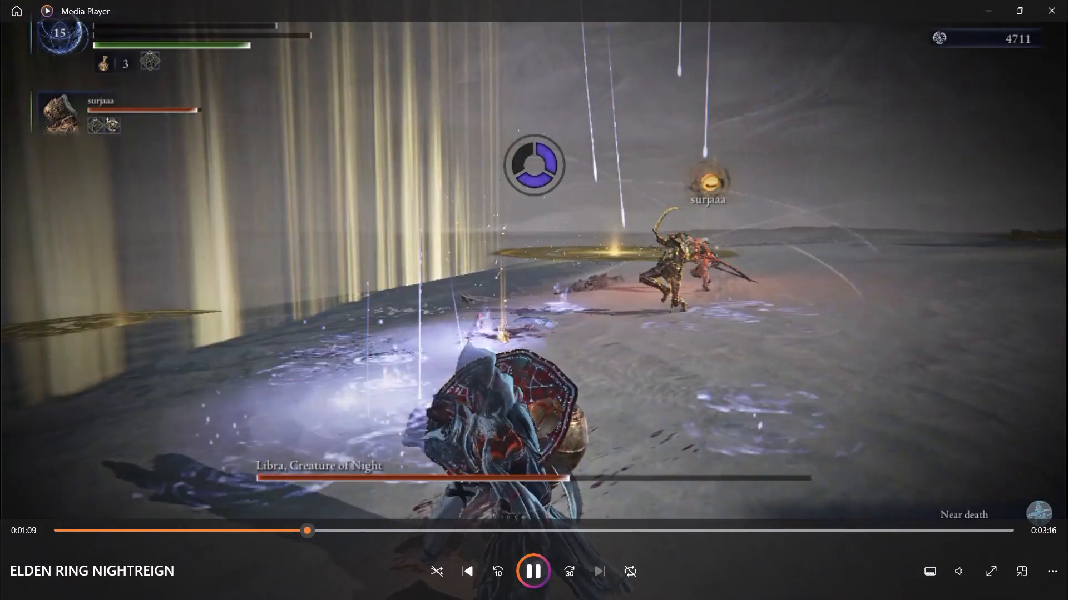
pyautogui.moveTo(296, 535); pyautogui.dragTo(264, 536)
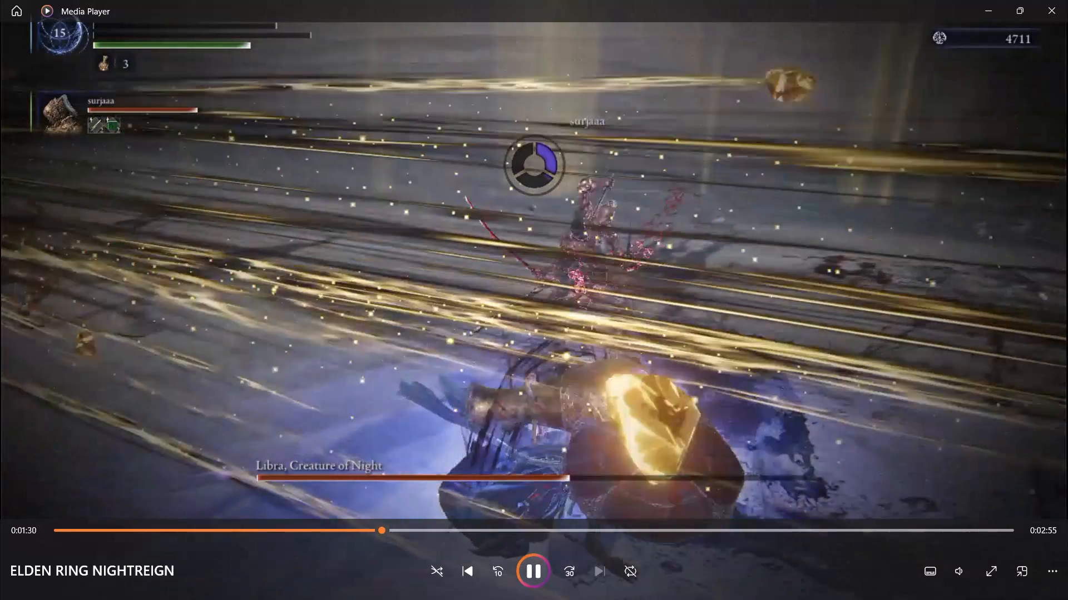
pyautogui.click(1067, 0)
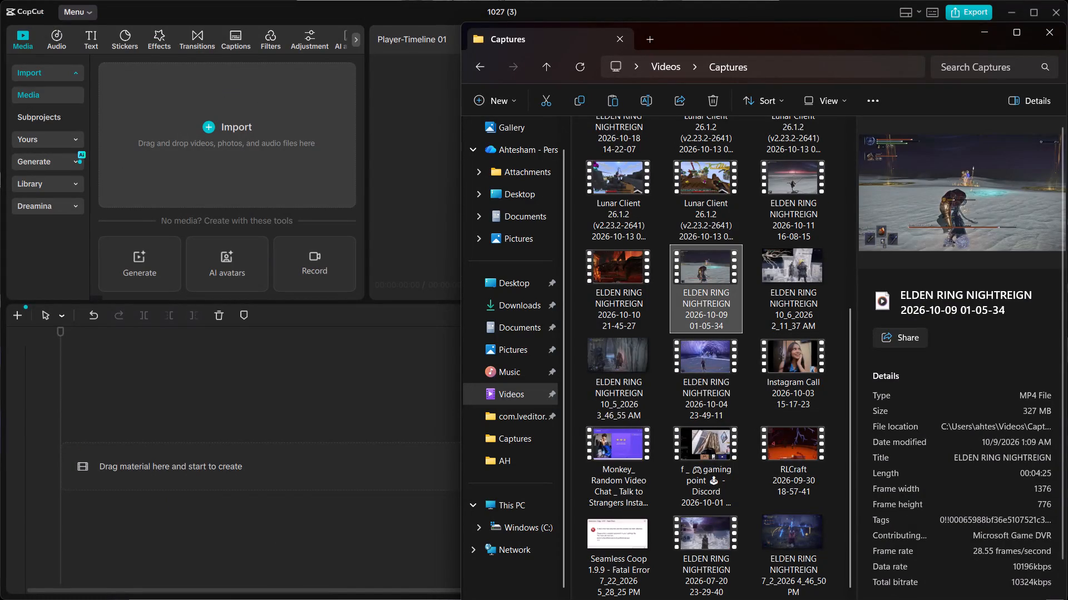
pyautogui.moveTo(710, 276); pyautogui.dragTo(270, 169)
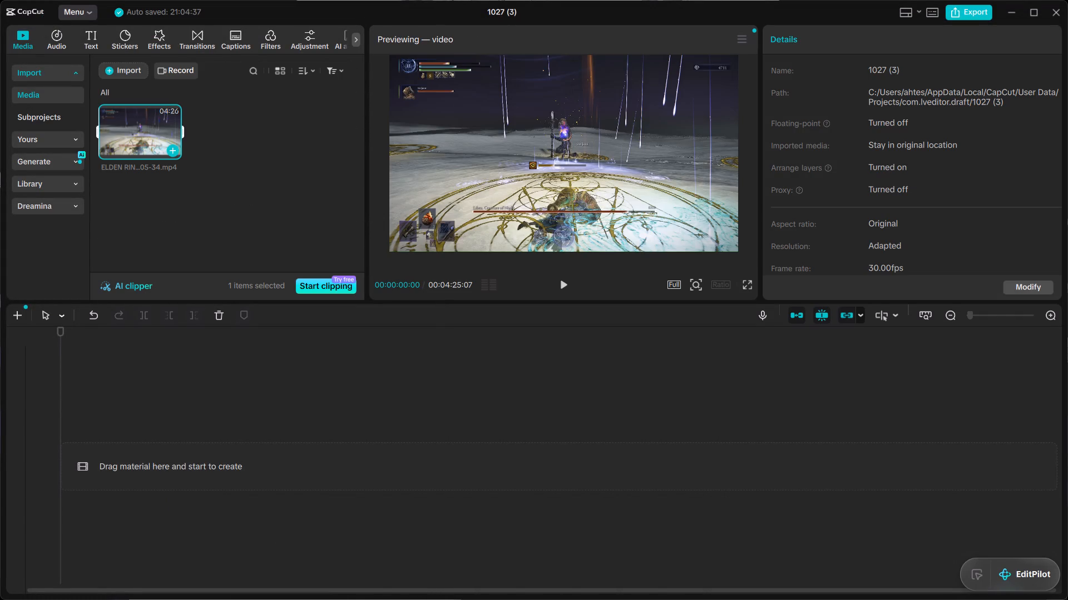
pyautogui.moveTo(143, 137); pyautogui.dragTo(122, 485)
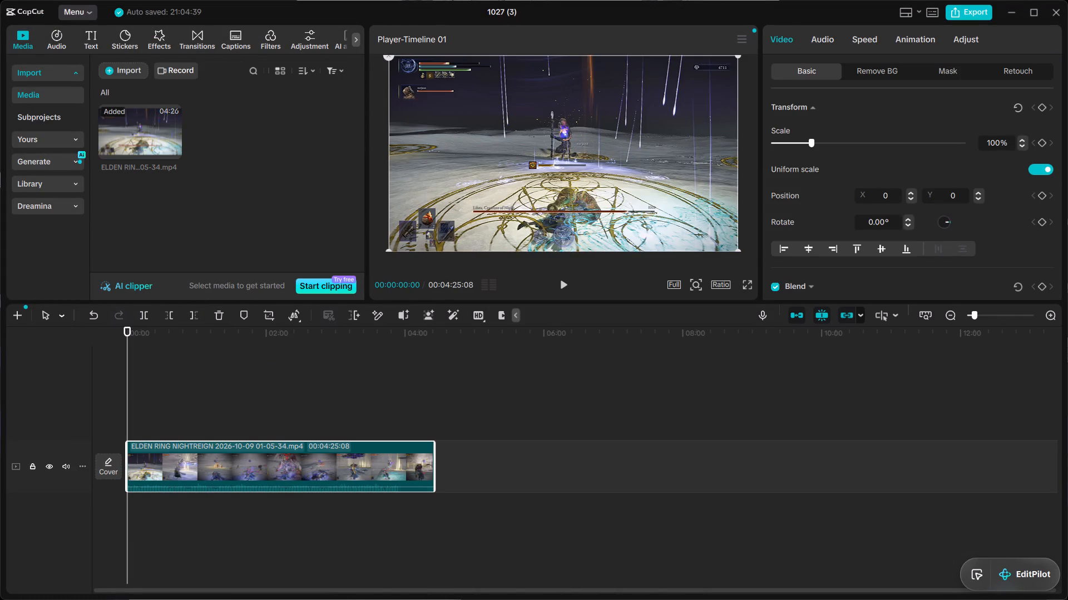
# Find the fight moment at 00:01:05:18, split the timeline clip there and delete the part before it.
pyautogui.click(566, 283)
pyautogui.moveTo(136, 413); pyautogui.dragTo(140, 412)
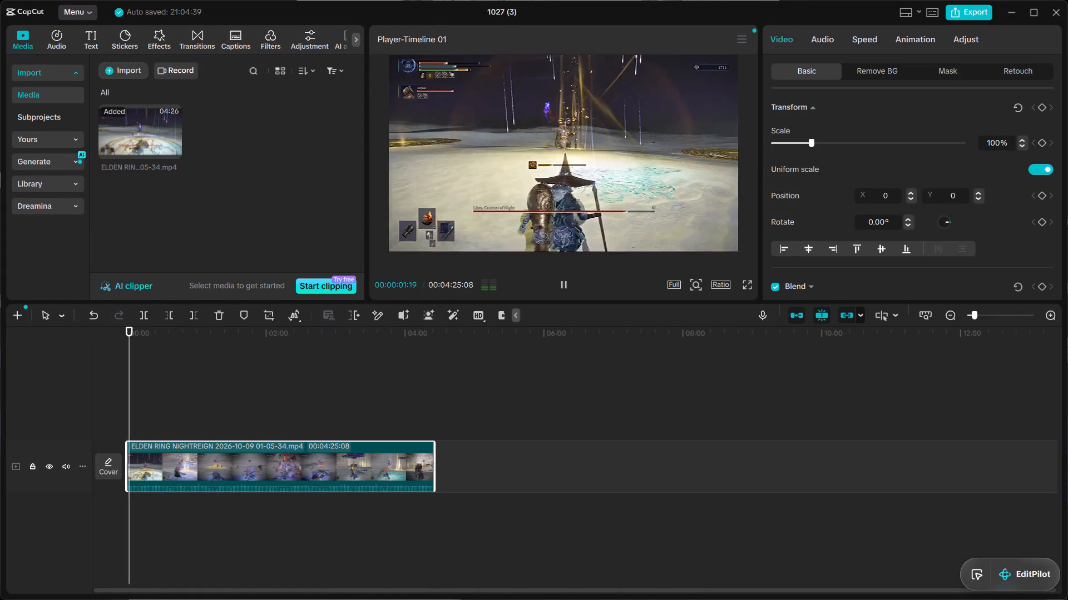
pyautogui.moveTo(140, 412); pyautogui.dragTo(172, 404)
pyautogui.moveTo(170, 409); pyautogui.dragTo(177, 411)
pyautogui.click(565, 281)
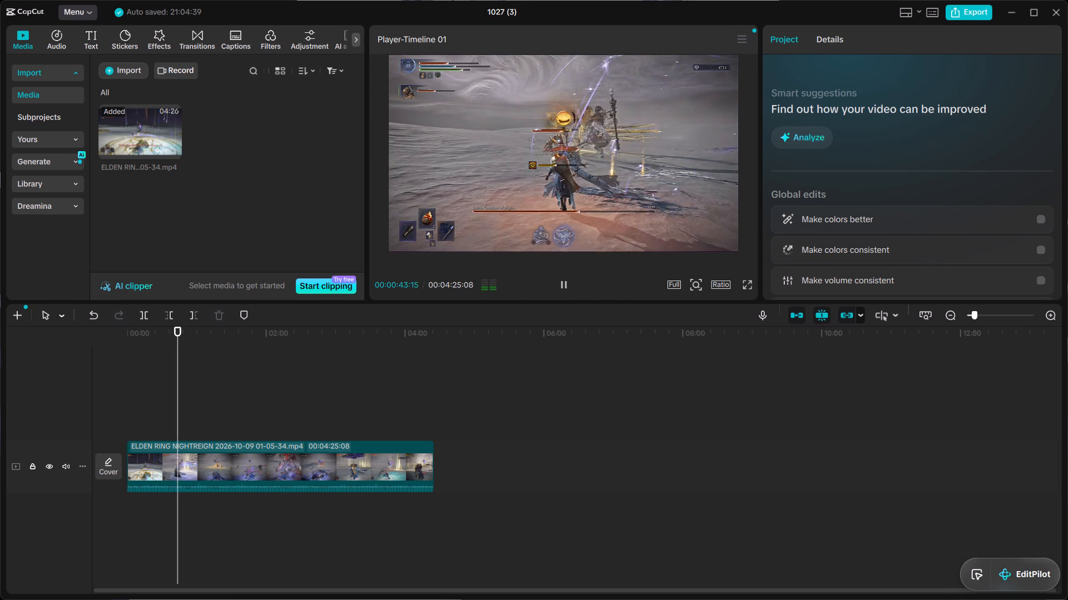
pyautogui.moveTo(196, 414); pyautogui.dragTo(205, 413)
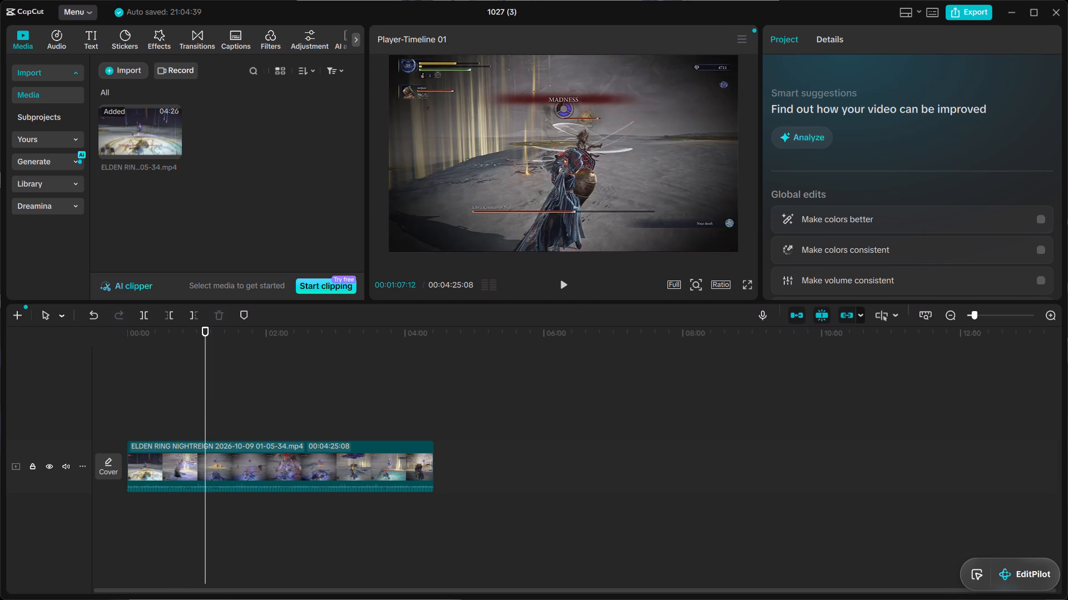
pyautogui.click(570, 284)
pyautogui.click(566, 285)
pyautogui.click(170, 401)
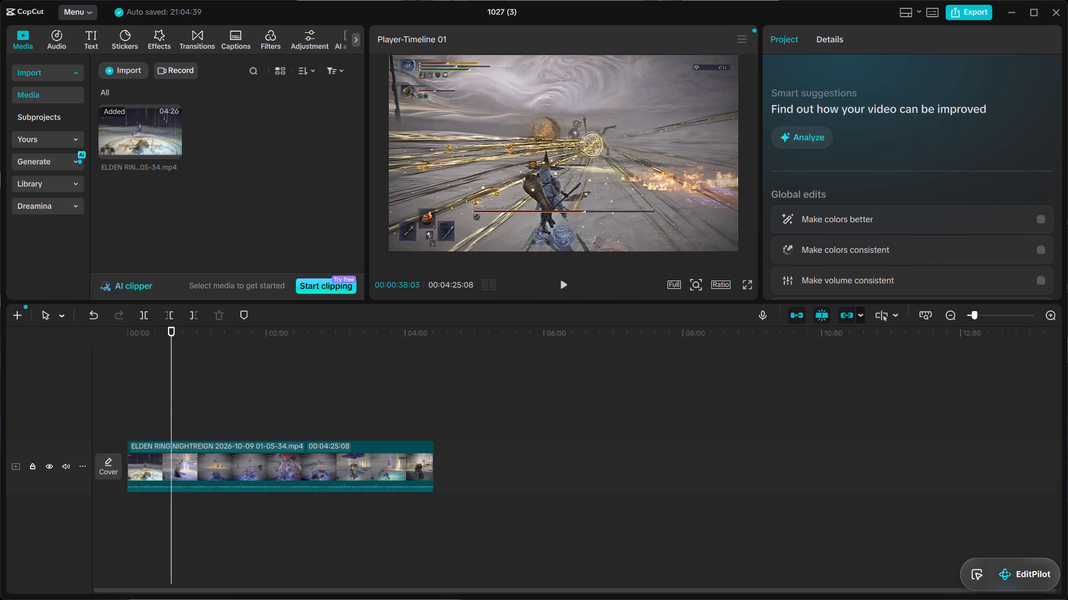
pyautogui.click(196, 375)
pyautogui.click(563, 284)
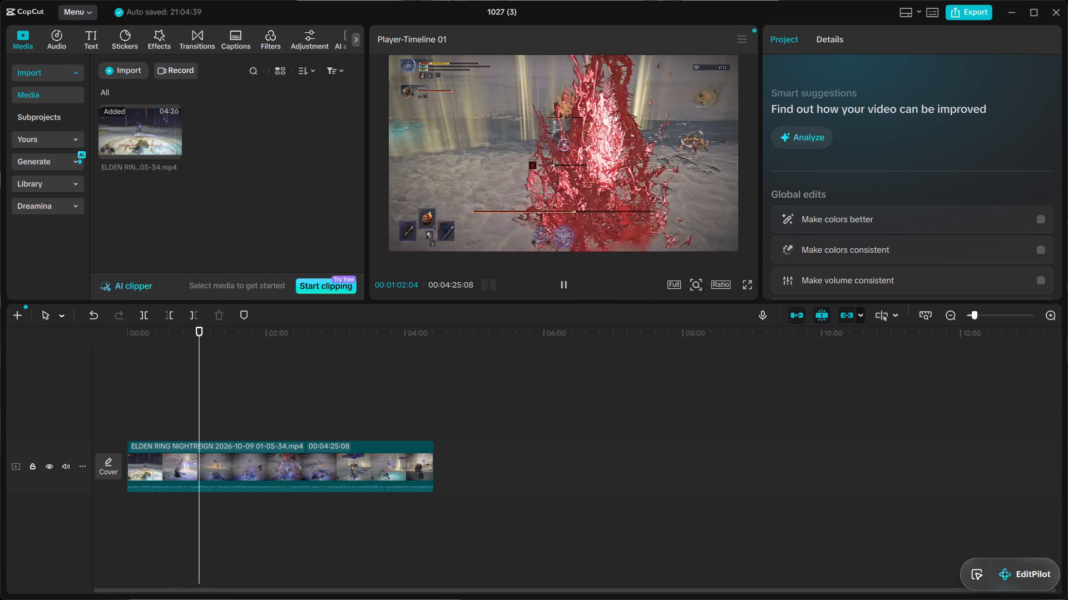
pyautogui.doubleClick(564, 283)
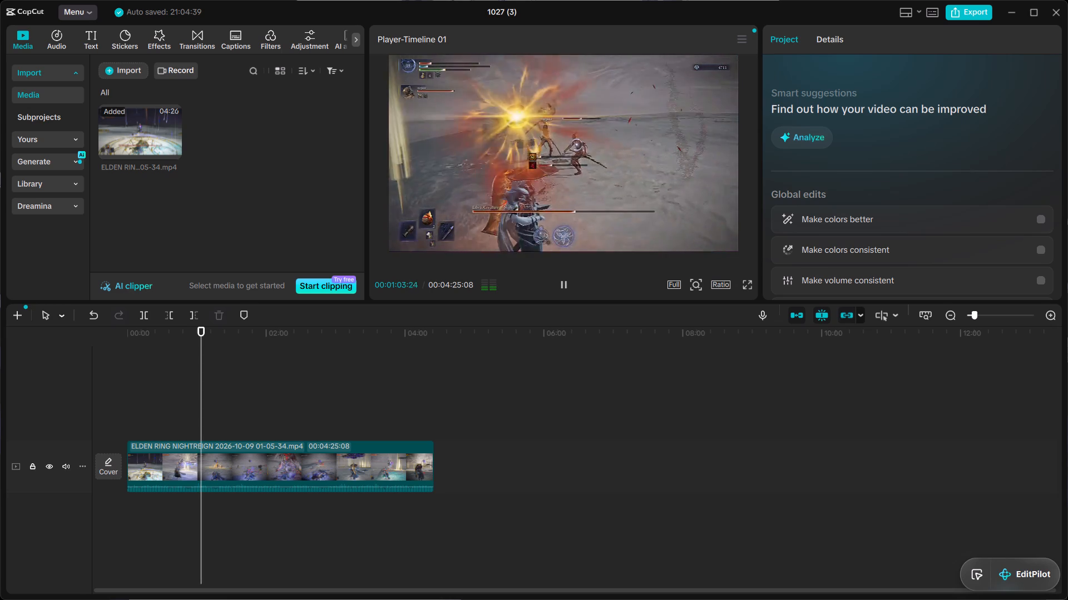
pyautogui.doubleClick(564, 283)
pyautogui.click(564, 283)
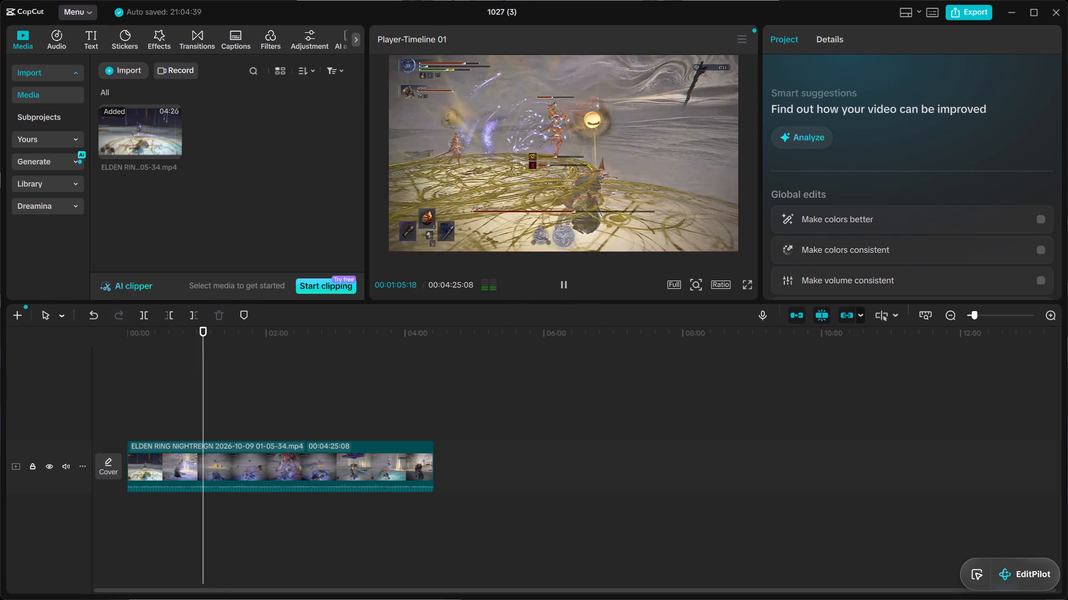
pyautogui.click(146, 317)
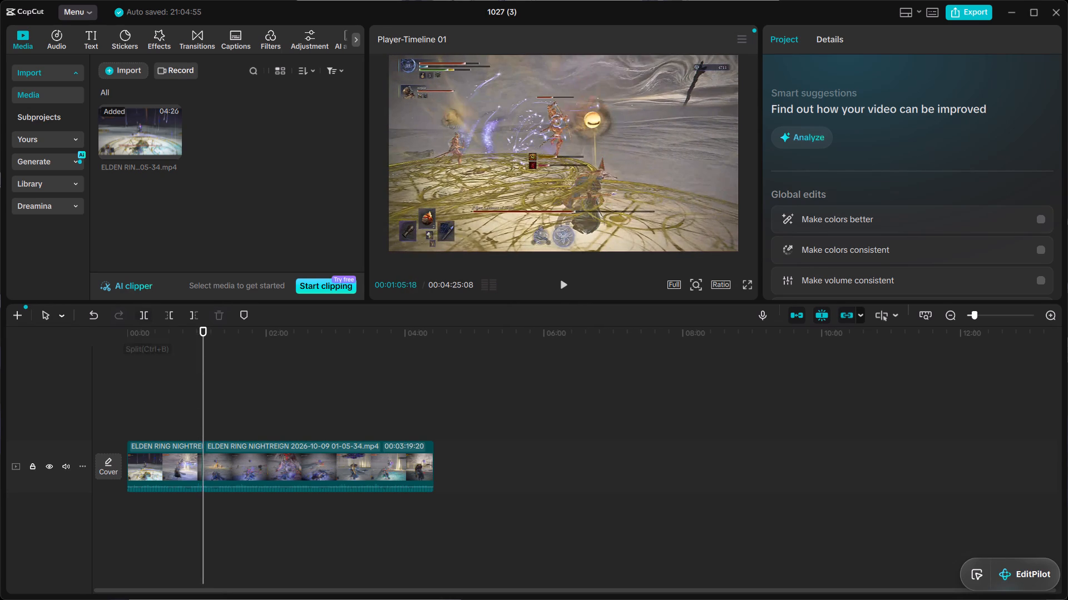
pyautogui.click(162, 460)
pyautogui.press('BackSpace')
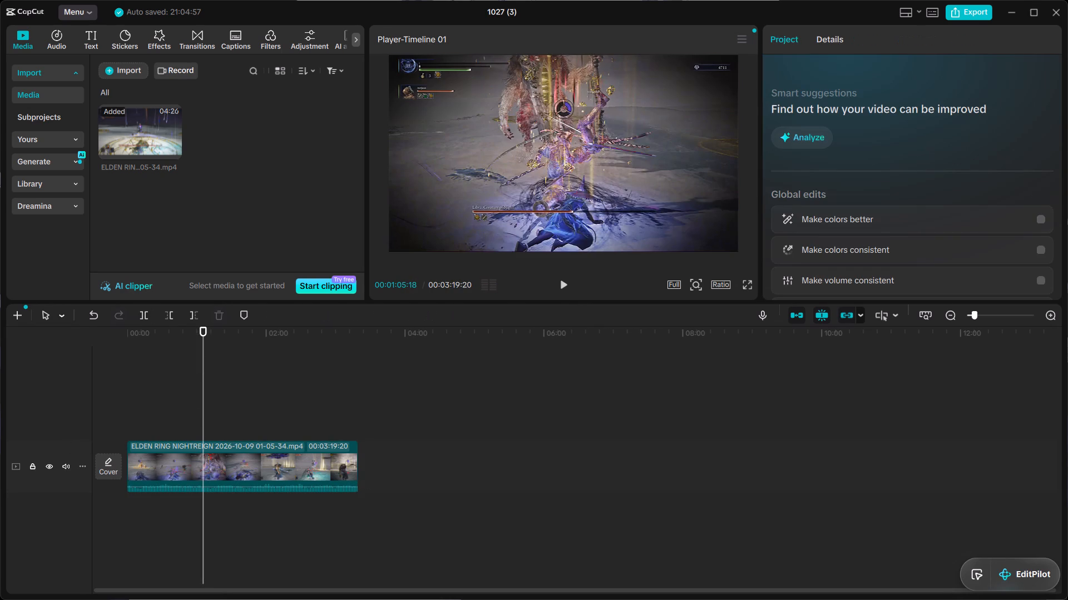
# Play the trimmed clip from the beginning of the timeline to review it.
pyautogui.click(137, 412)
pyautogui.click(128, 411)
pyautogui.click(563, 277)
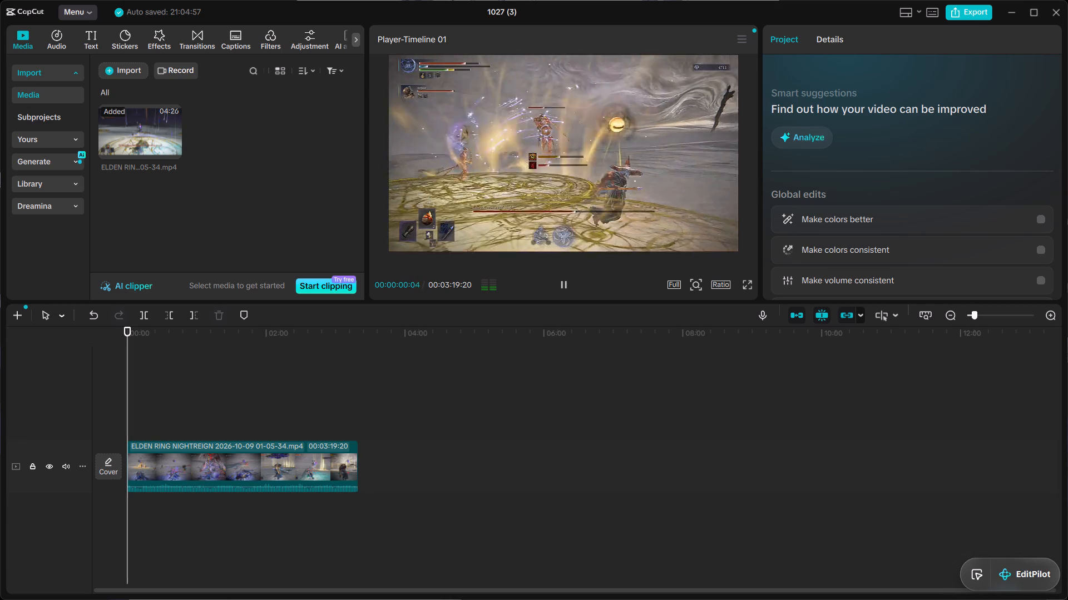
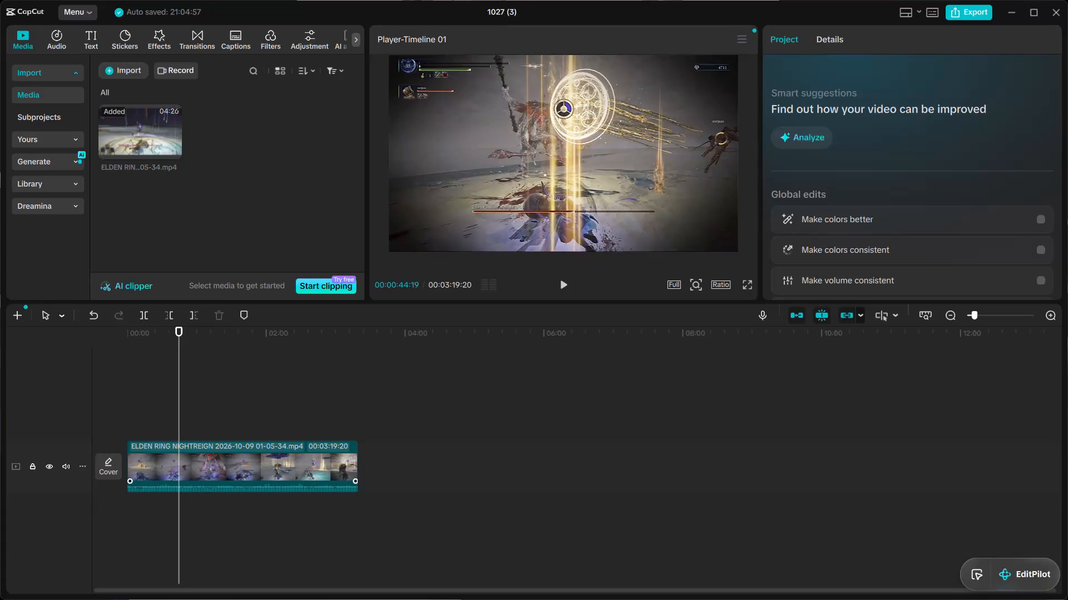
# Split the ELDEN RING NIGHTREIGN clip at 00:00:44:19 and delete the part after it.
pyautogui.click(227, 467)
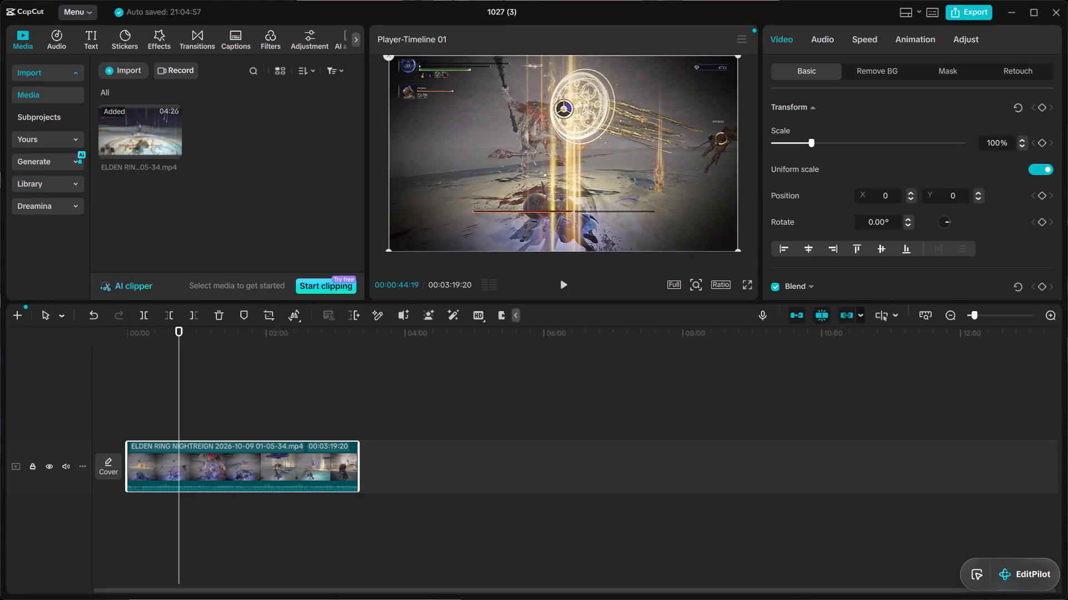
pyautogui.click(143, 314)
pyautogui.click(280, 462)
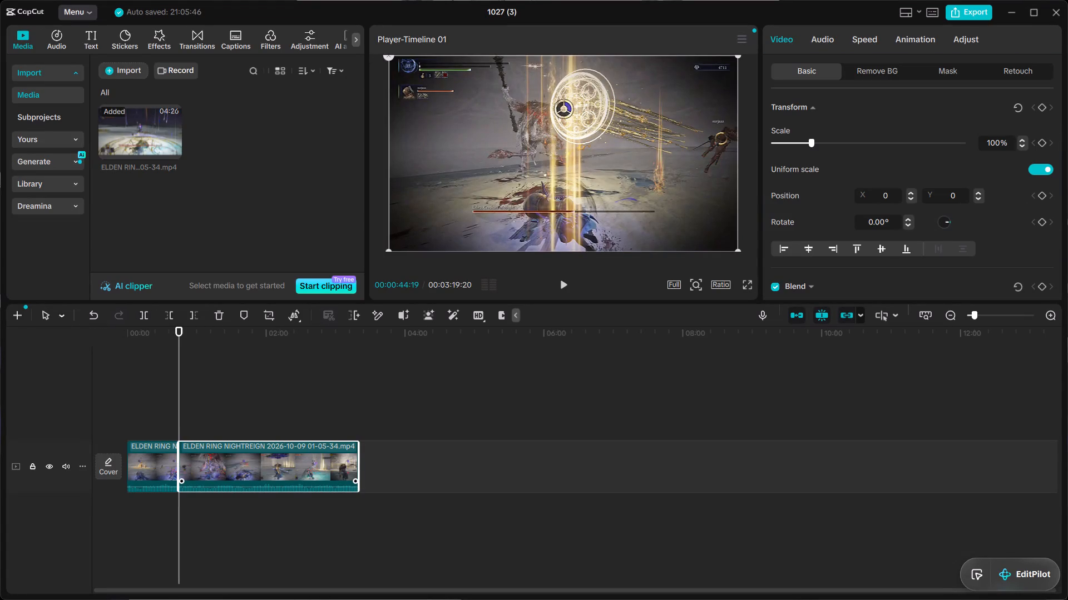
pyautogui.press('BackSpace')
# Play the shortened clip from the beginning for a few seconds to review it, and return to the start.
pyautogui.click(120, 402)
pyautogui.click(130, 403)
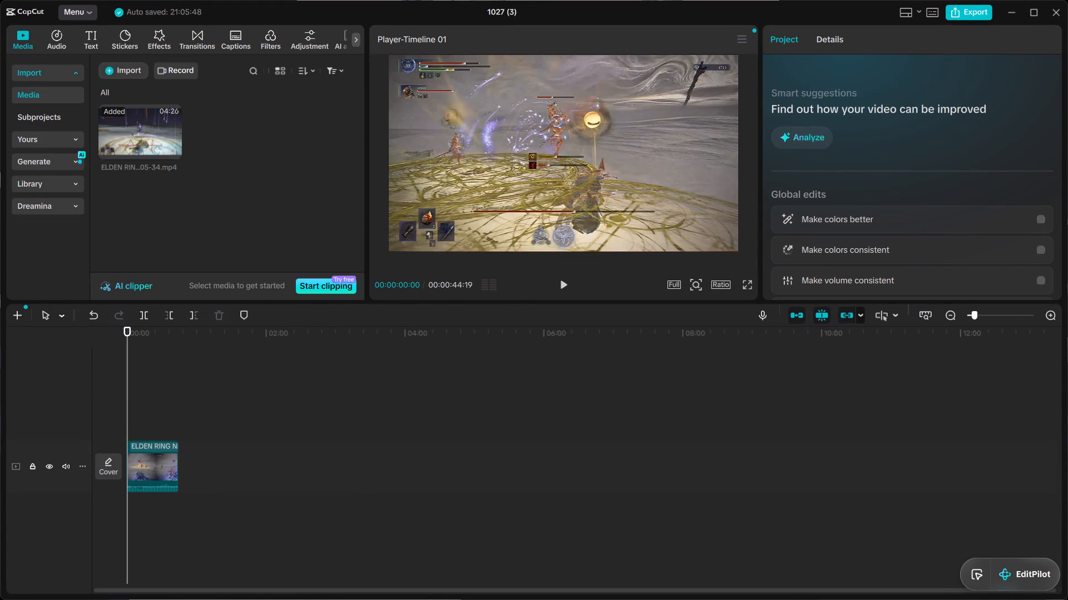
pyautogui.click(565, 282)
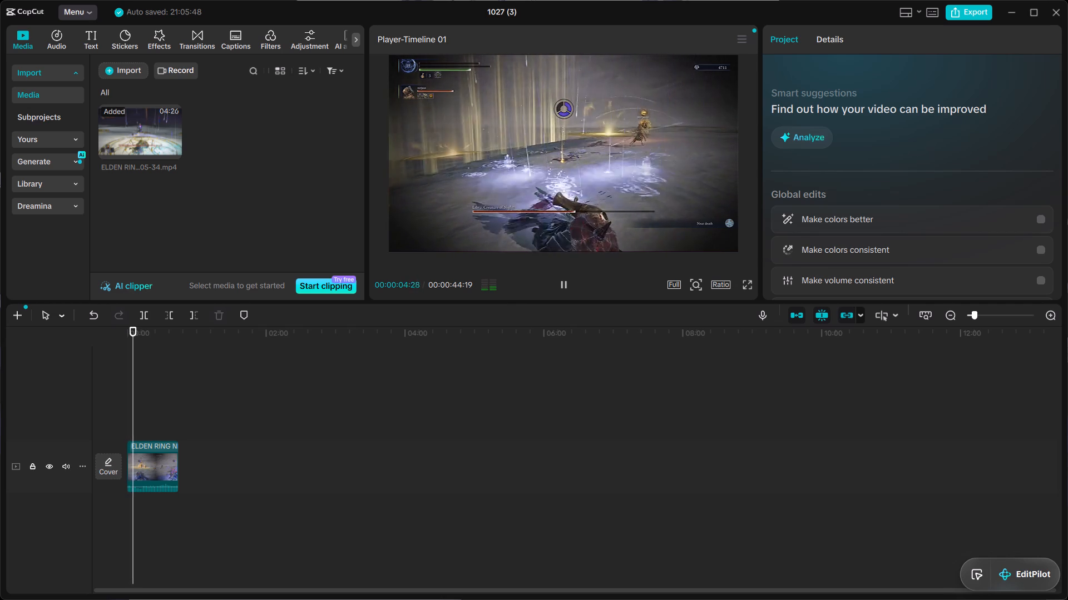
pyautogui.click(117, 404)
# Set the video's aspect ratio to 9:16.
pyautogui.click(728, 281)
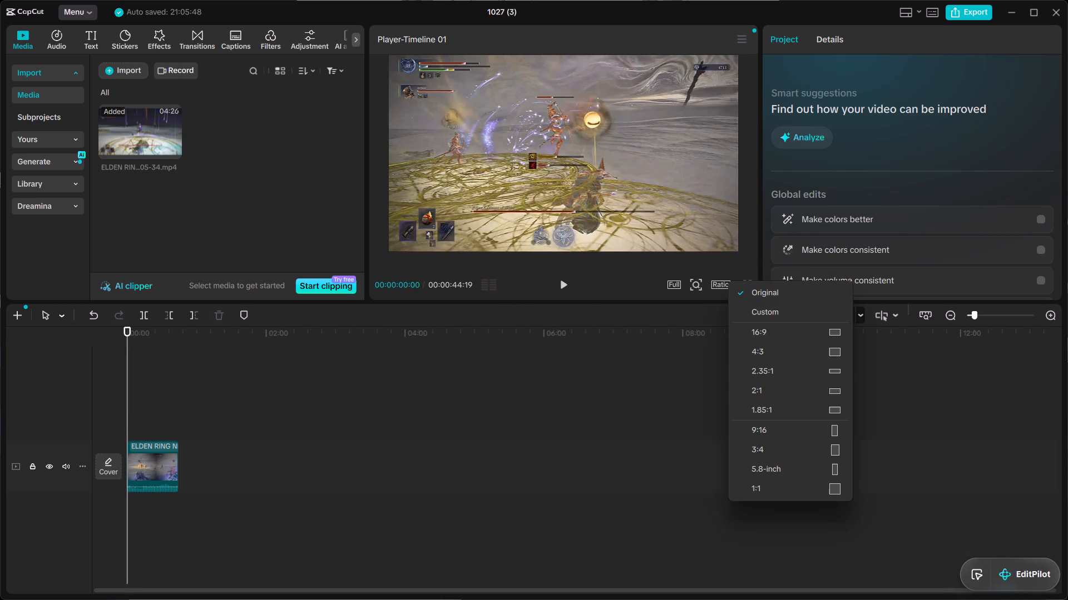
pyautogui.click(800, 425)
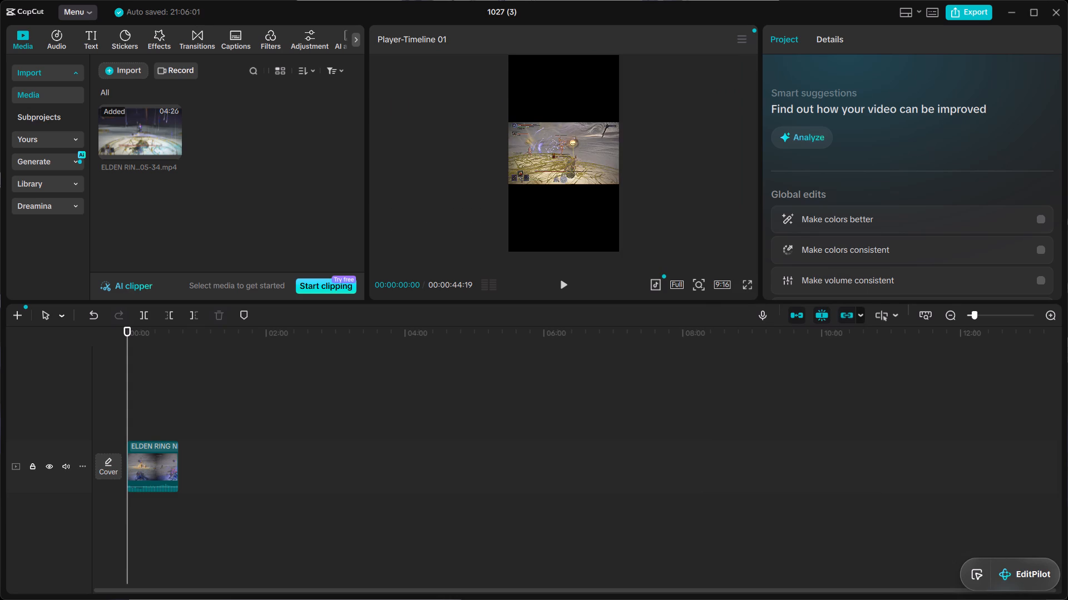
pyautogui.doubleClick(123, 403)
# Add a default text at the start of the timeline and extend it to the end of the video clip.
pyautogui.click(92, 42)
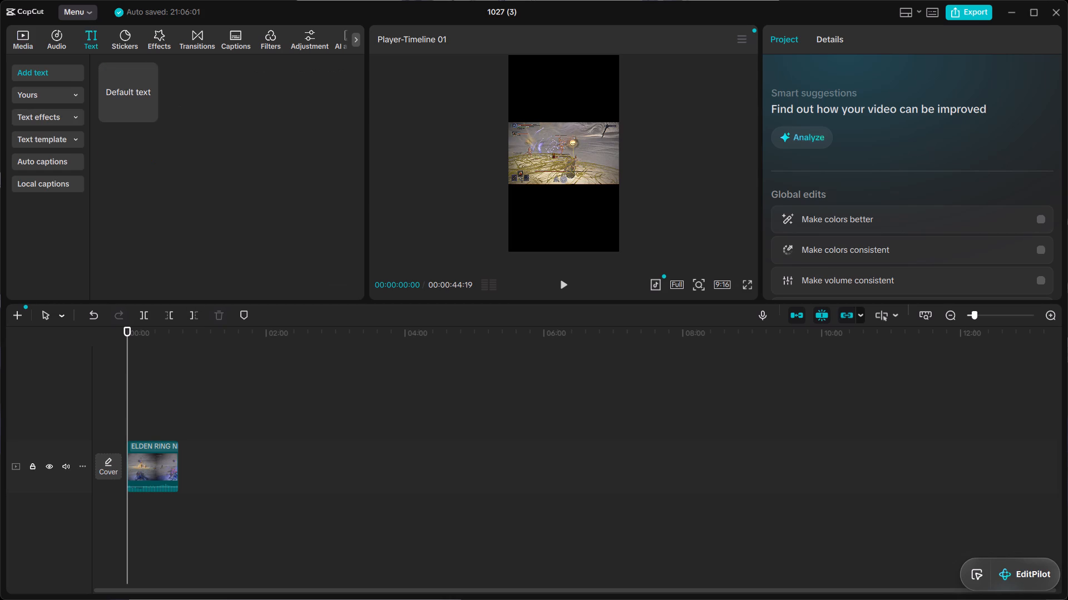
pyautogui.click(146, 109)
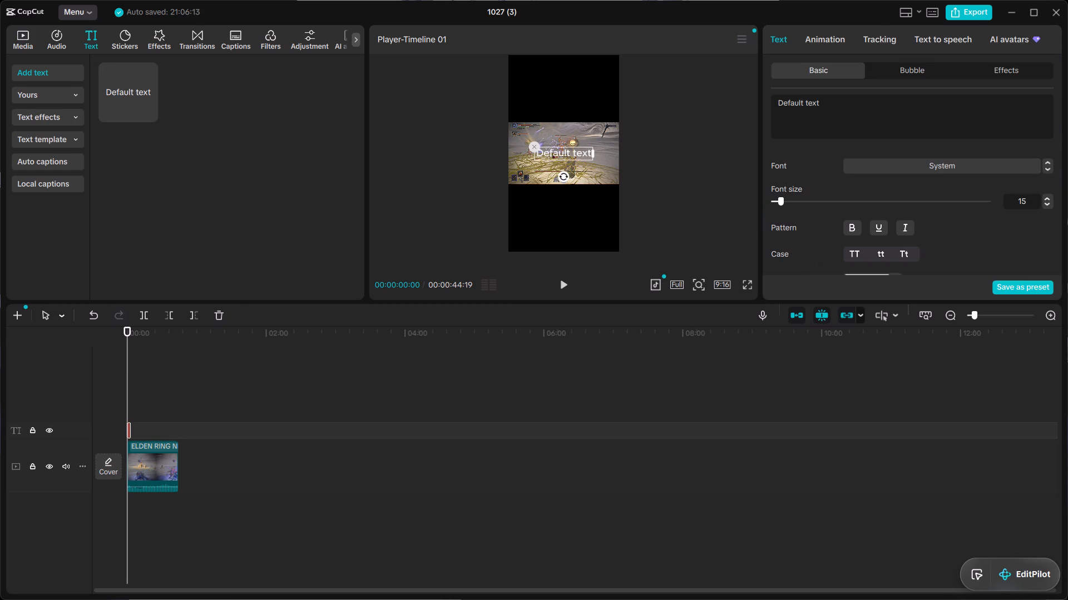
pyautogui.scroll(3, 156, 429)
pyautogui.moveTo(971, 313); pyautogui.dragTo(982, 311)
pyautogui.click(985, 312)
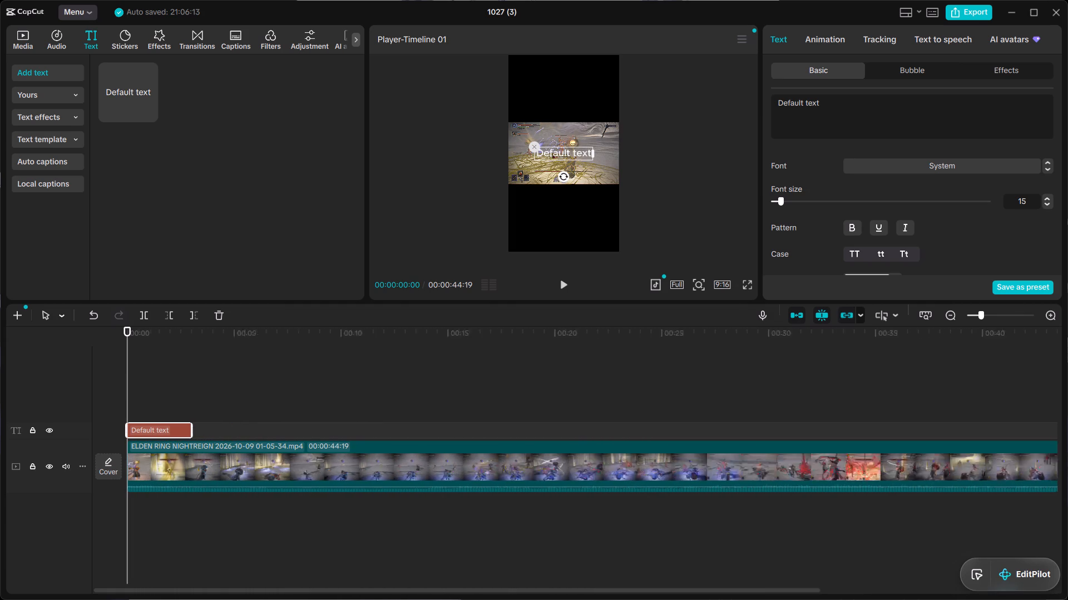
pyautogui.moveTo(188, 427); pyautogui.dragTo(1011, 427)
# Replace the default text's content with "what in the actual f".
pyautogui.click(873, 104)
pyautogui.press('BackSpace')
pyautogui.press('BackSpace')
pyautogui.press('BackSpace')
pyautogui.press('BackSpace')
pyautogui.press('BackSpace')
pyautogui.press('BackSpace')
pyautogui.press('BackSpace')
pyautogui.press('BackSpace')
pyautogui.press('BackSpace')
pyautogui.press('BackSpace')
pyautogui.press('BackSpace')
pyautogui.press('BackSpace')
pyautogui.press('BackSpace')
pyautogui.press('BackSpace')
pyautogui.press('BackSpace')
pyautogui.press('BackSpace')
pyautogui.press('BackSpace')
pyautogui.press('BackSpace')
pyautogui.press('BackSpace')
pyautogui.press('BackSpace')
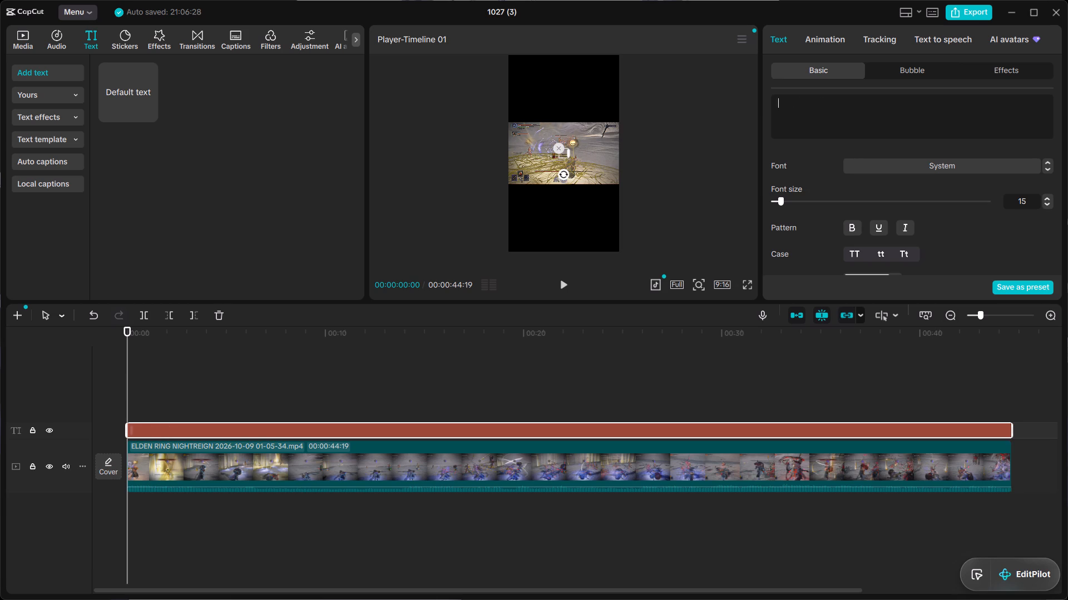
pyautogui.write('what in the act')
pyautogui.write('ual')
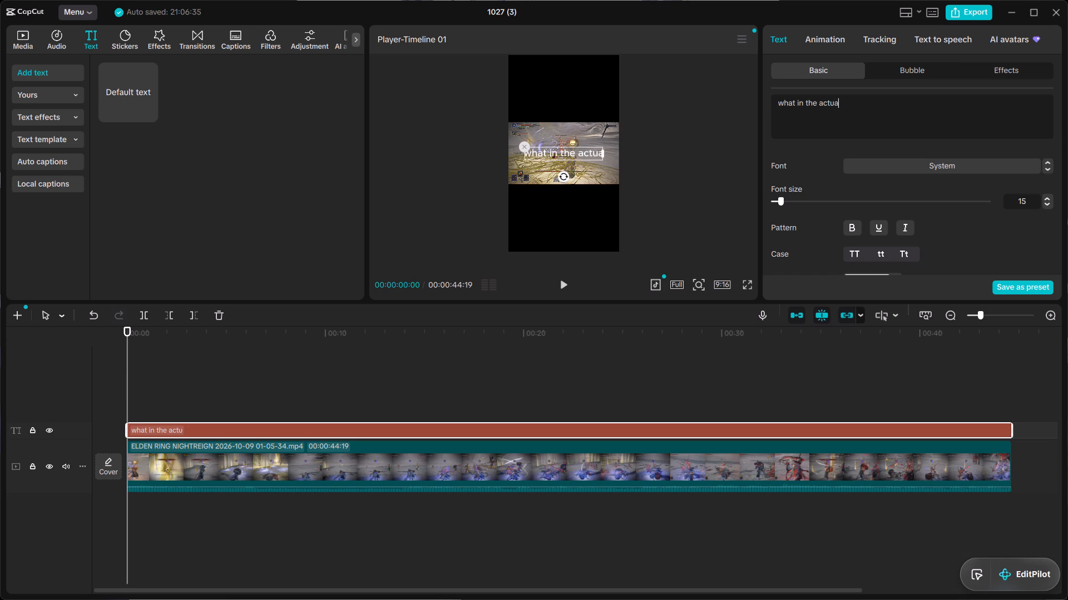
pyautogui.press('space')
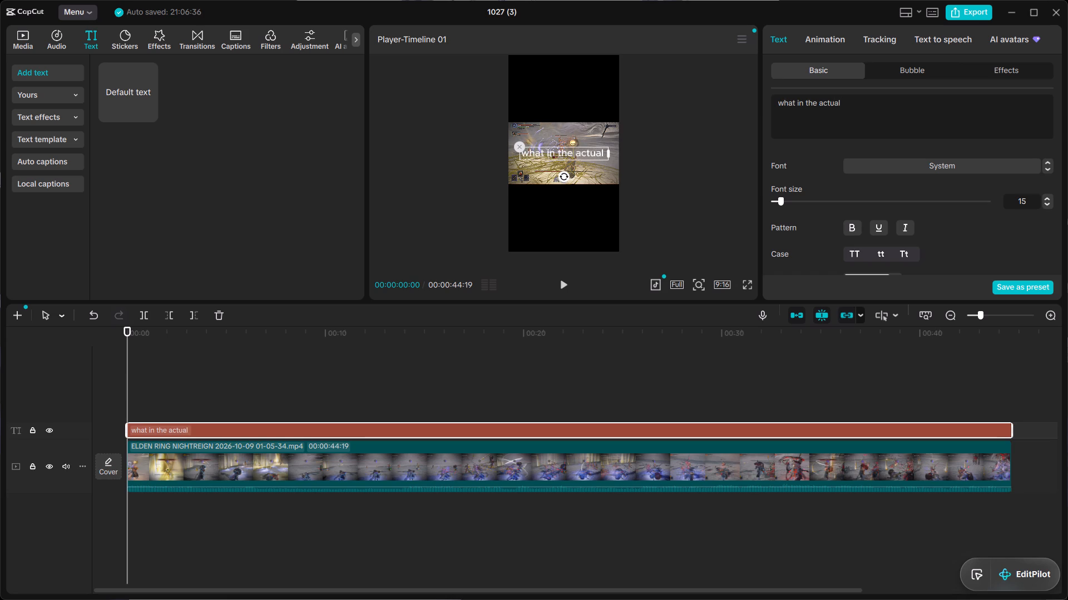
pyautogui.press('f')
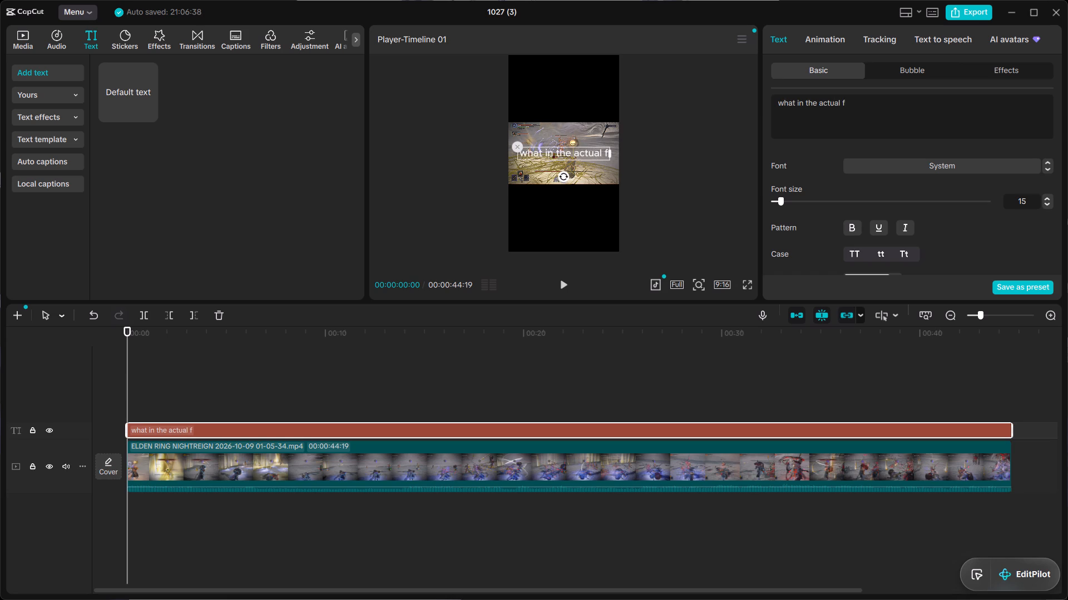
# Clear the text and rewrite it as "what is going on ?".
pyautogui.press('BackSpace')
pyautogui.press('BackSpace')
pyautogui.press('BackSpace')
pyautogui.press('BackSpace')
pyautogui.press('BackSpace')
pyautogui.press('BackSpace')
pyautogui.press('BackSpace')
pyautogui.press('BackSpace')
pyautogui.press('BackSpace')
pyautogui.press('BackSpace')
pyautogui.press('BackSpace')
pyautogui.press('BackSpace')
pyautogui.press('BackSpace')
pyautogui.press('BackSpace')
pyautogui.press('BackSpace')
pyautogui.press('BackSpace')
pyautogui.press('BackSpace')
pyautogui.press('BackSpace')
pyautogui.press('BackSpace')
pyautogui.press('BackSpace')
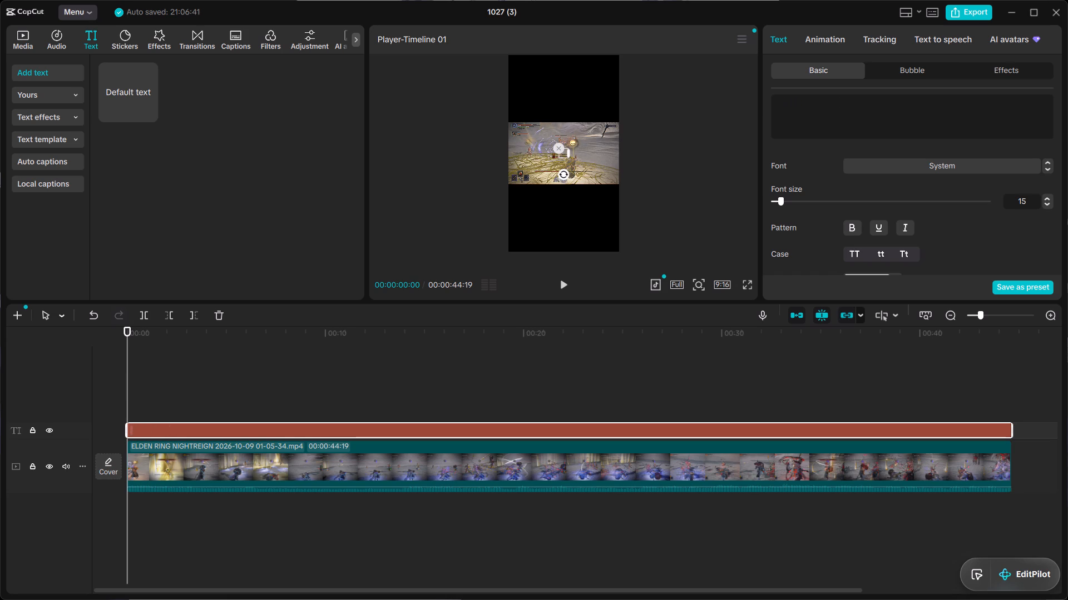
pyautogui.write('what is going on')
pyautogui.press('space')
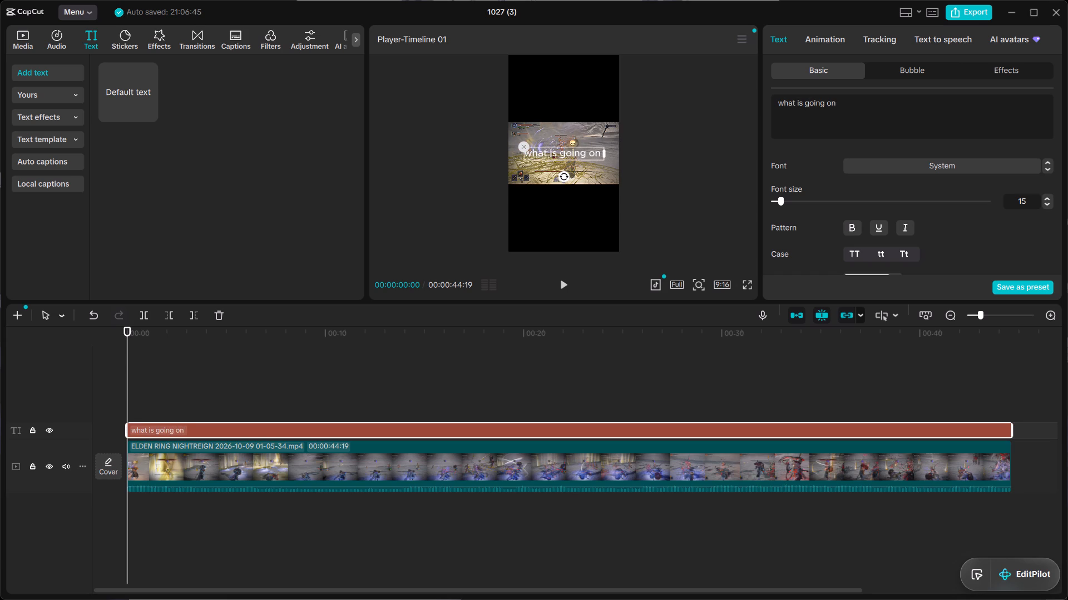
pyautogui.hotkey('shift', '>')
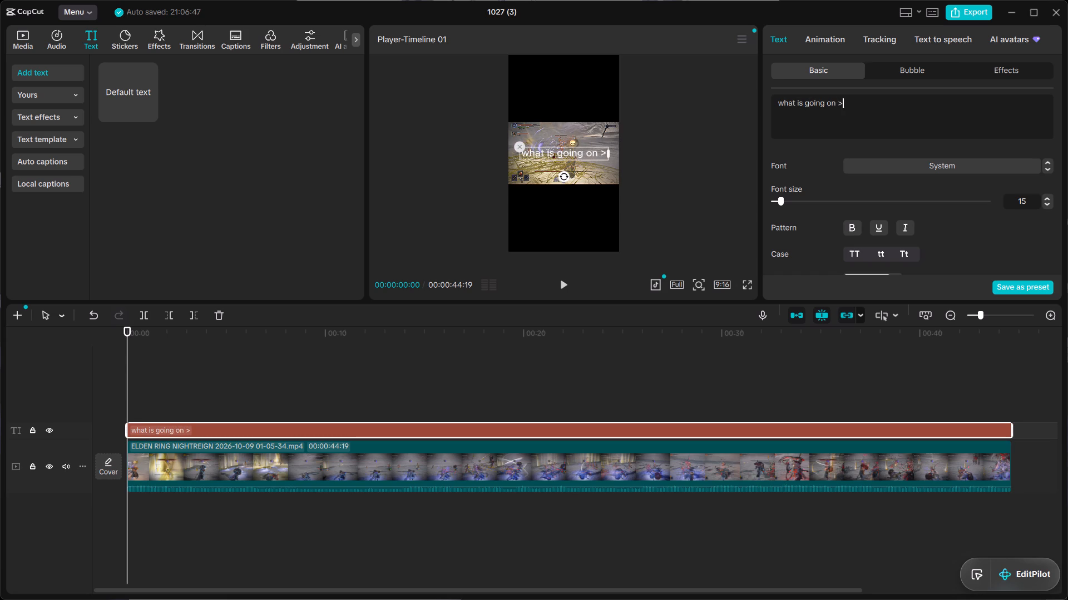
pyautogui.press('BackSpace')
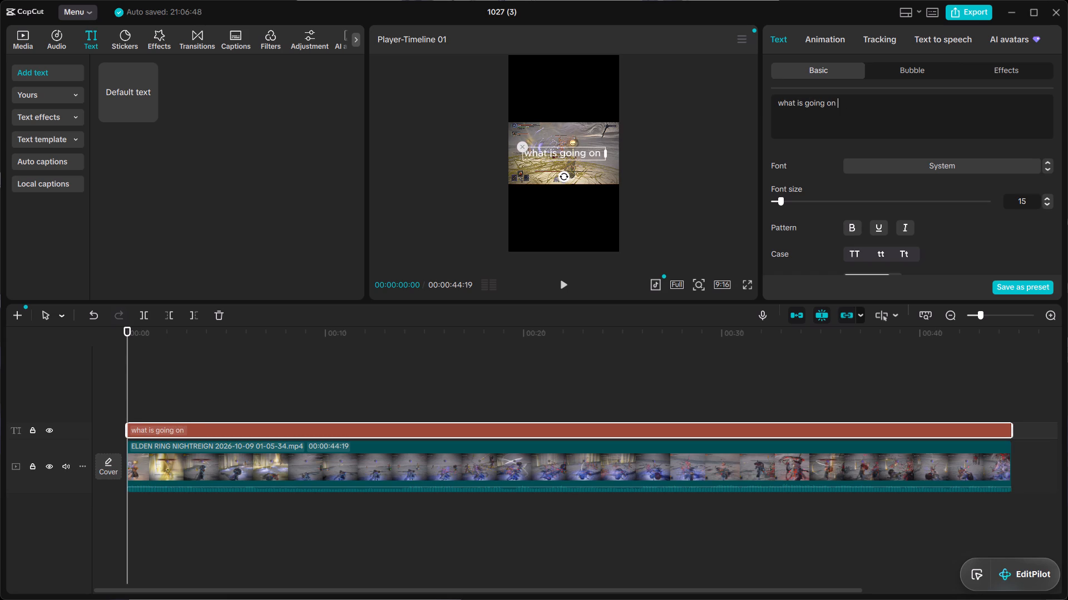
pyautogui.hotkey('shift', '?')
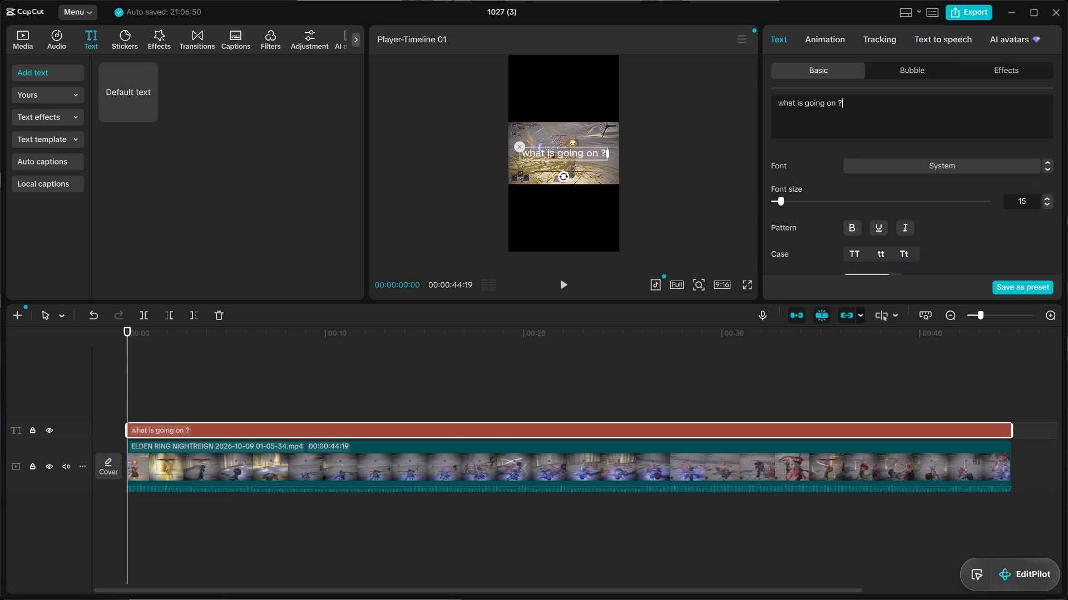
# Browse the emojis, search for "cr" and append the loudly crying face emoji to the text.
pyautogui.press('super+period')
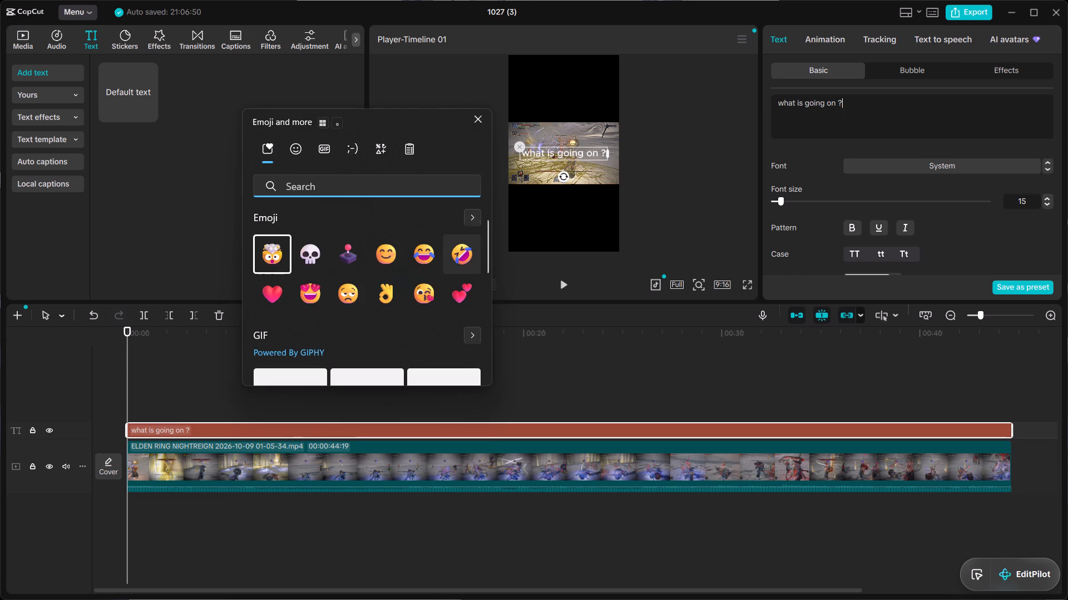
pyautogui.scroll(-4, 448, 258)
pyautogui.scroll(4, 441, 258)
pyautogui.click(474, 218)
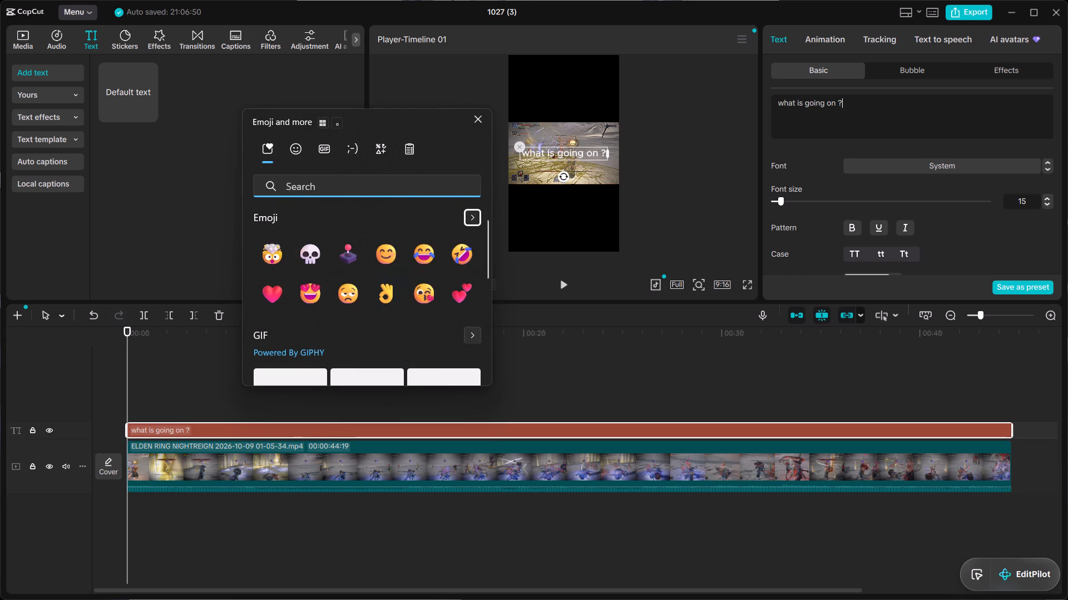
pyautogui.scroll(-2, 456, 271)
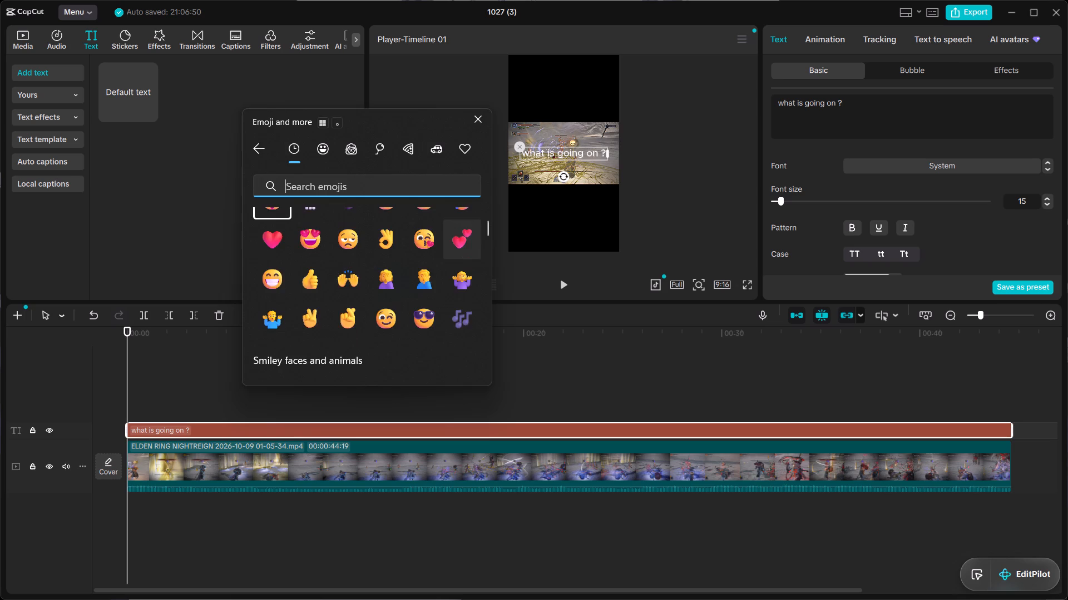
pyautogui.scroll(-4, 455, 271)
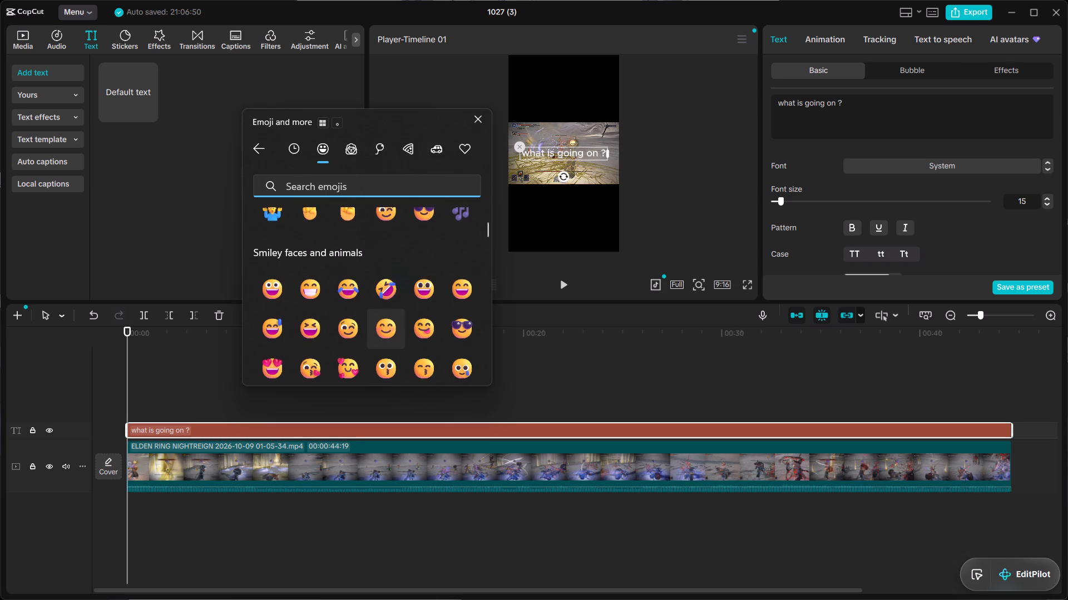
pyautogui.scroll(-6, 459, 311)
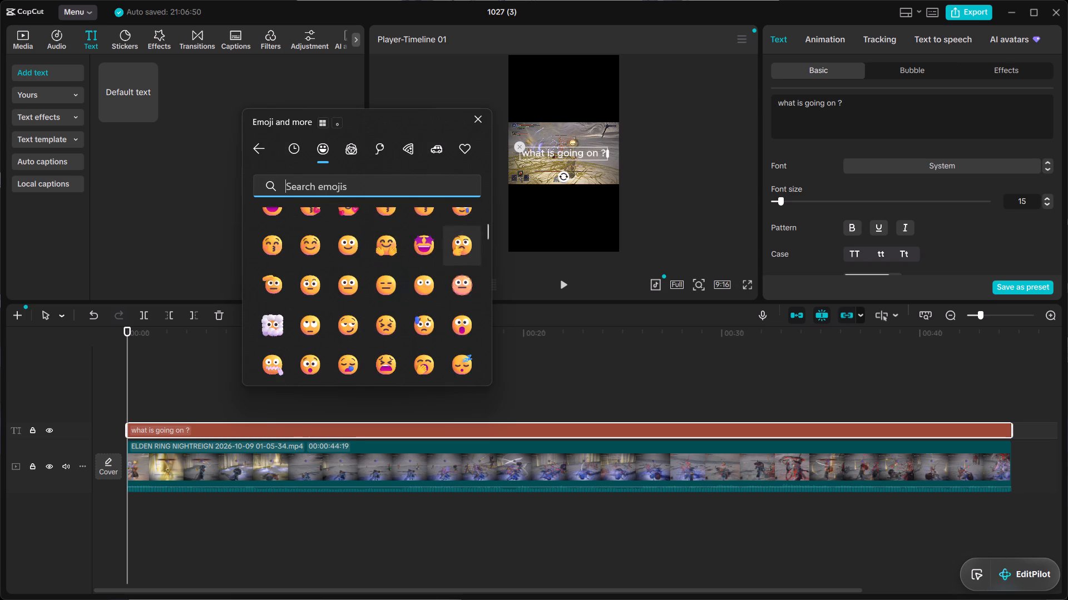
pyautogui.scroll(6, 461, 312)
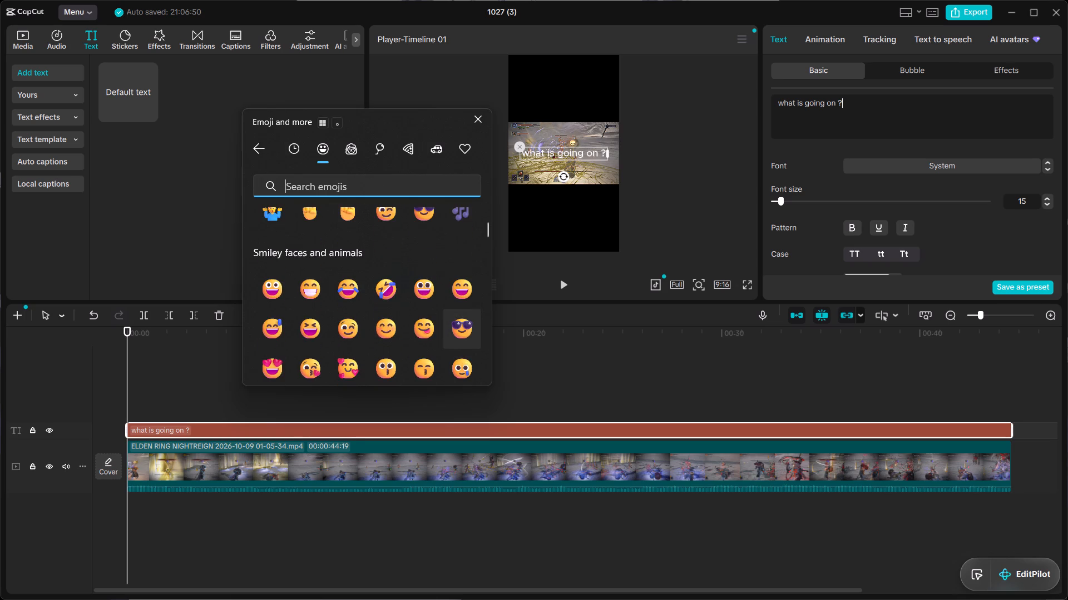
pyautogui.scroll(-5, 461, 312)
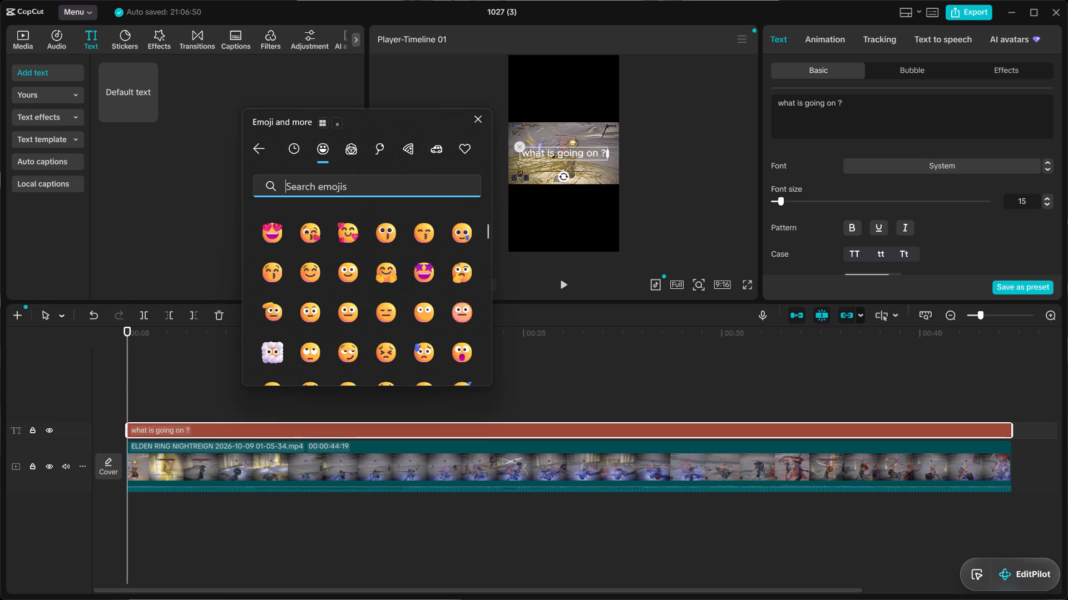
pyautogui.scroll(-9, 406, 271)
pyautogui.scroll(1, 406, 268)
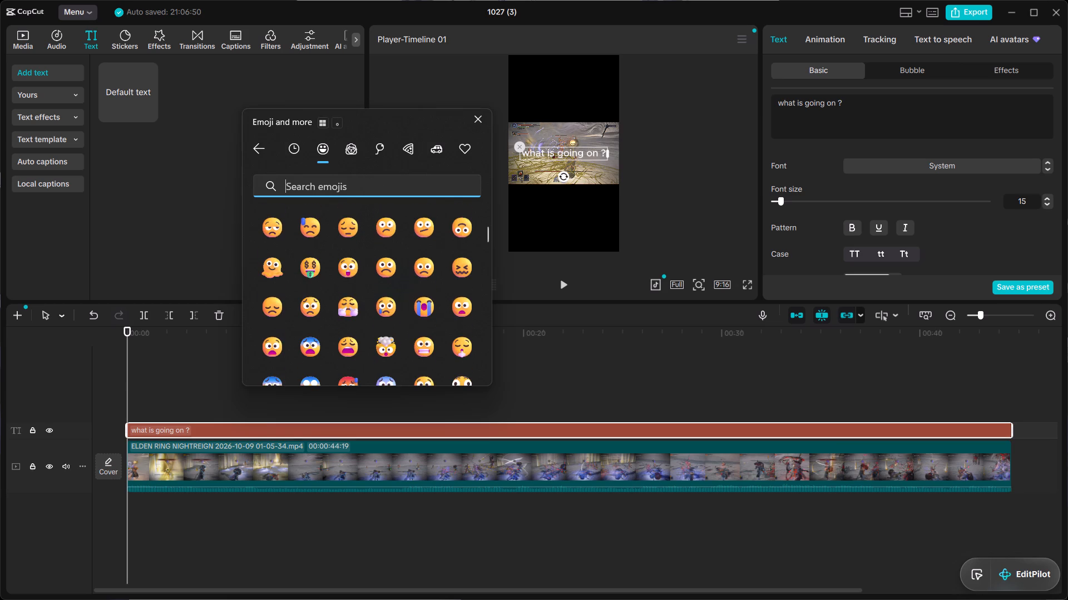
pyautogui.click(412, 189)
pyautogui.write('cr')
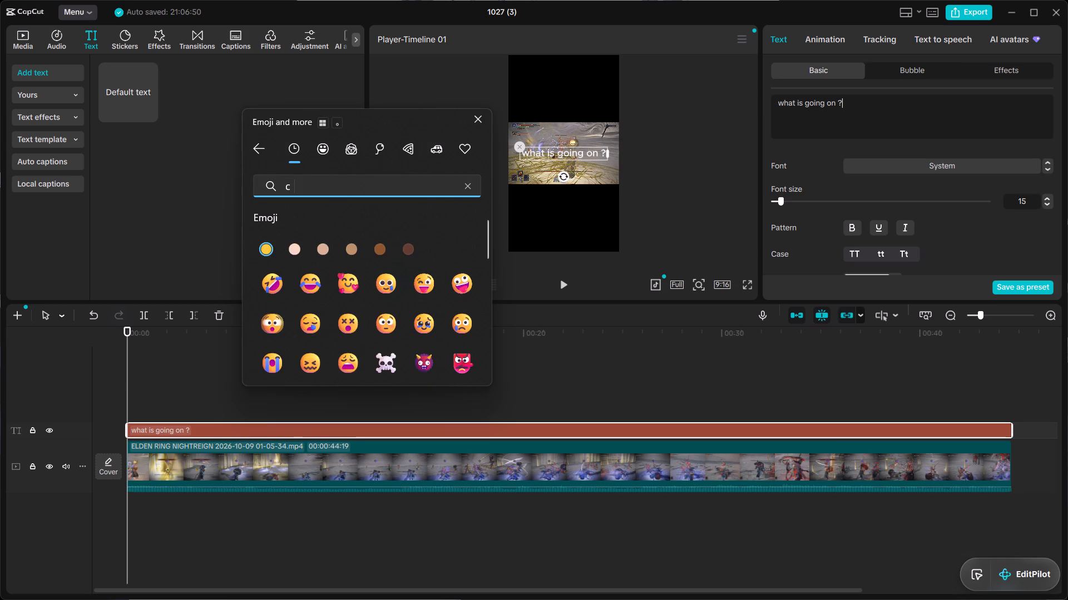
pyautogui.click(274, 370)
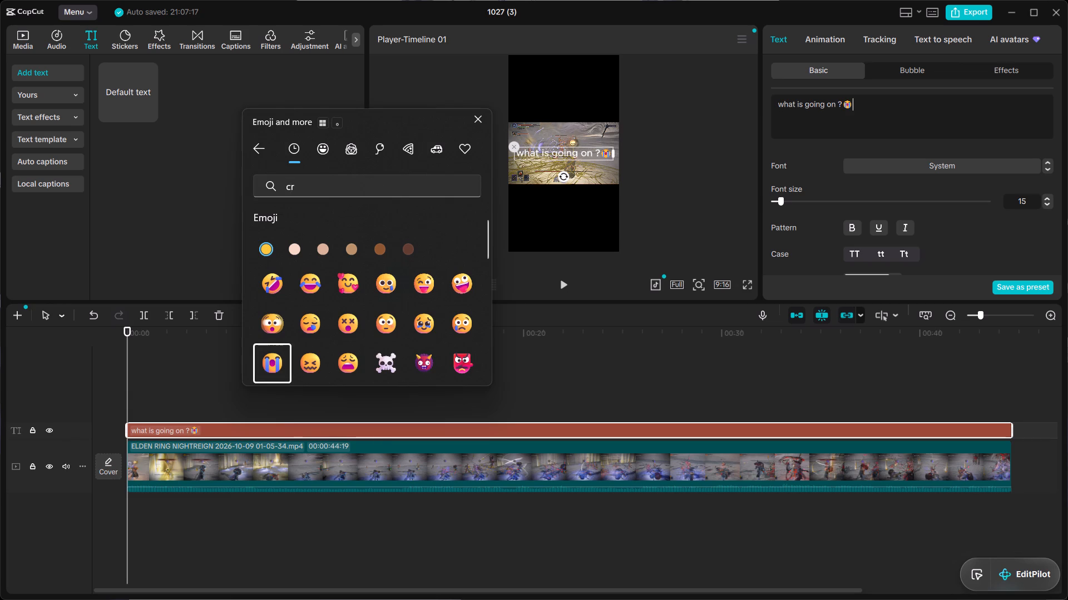
# Replace the question mark and emoji ending the text with a space and the loudly crying face emoji.
pyautogui.press('BackSpace')
pyautogui.press('BackSpace')
pyautogui.press('BackSpace')
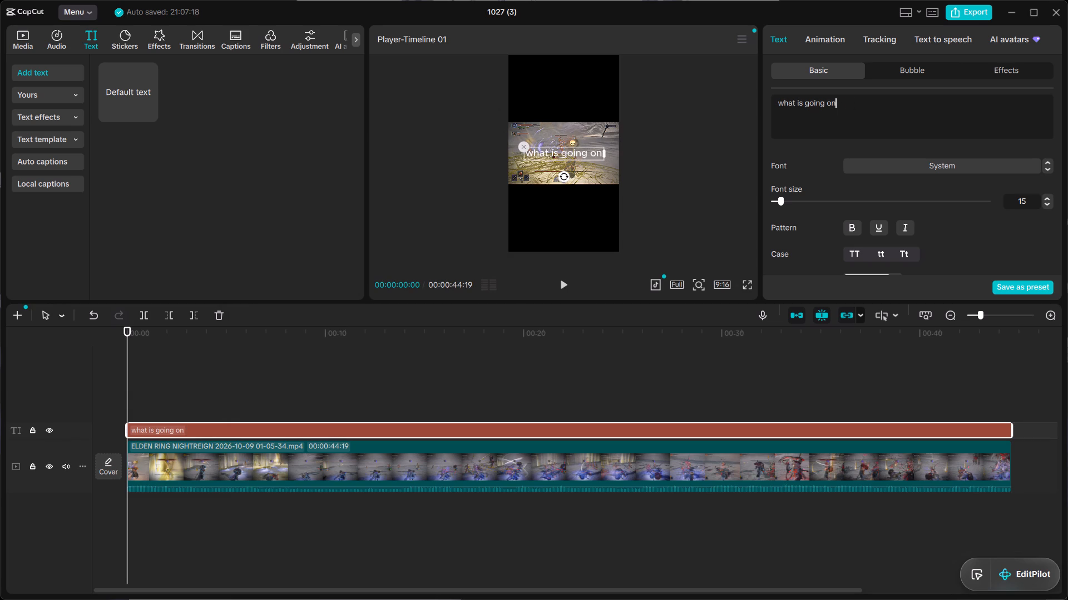
pyautogui.click(858, 106)
pyautogui.press('space')
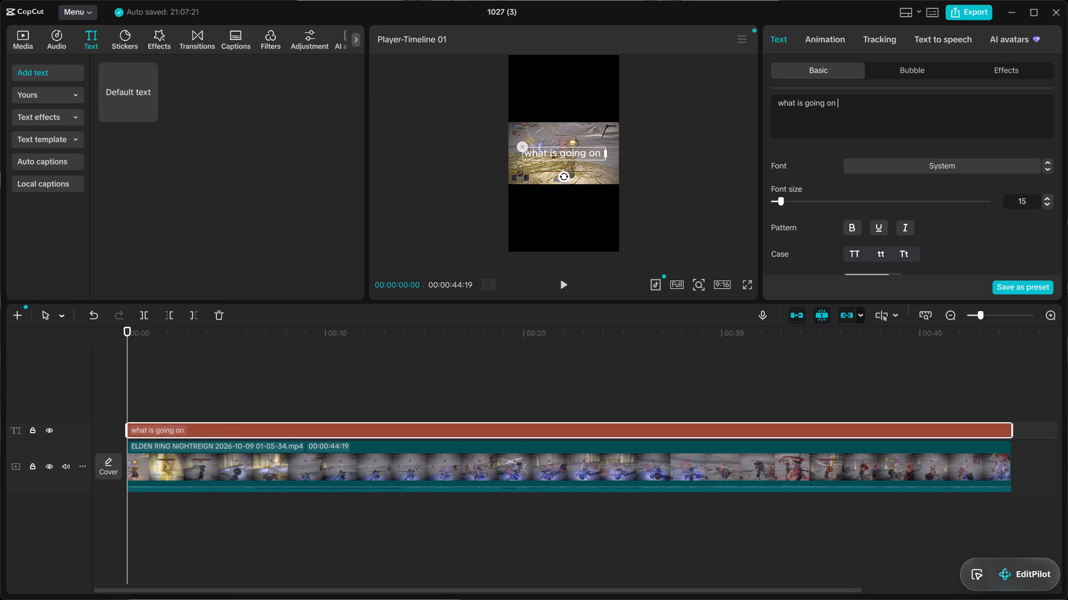
pyautogui.press('super+period')
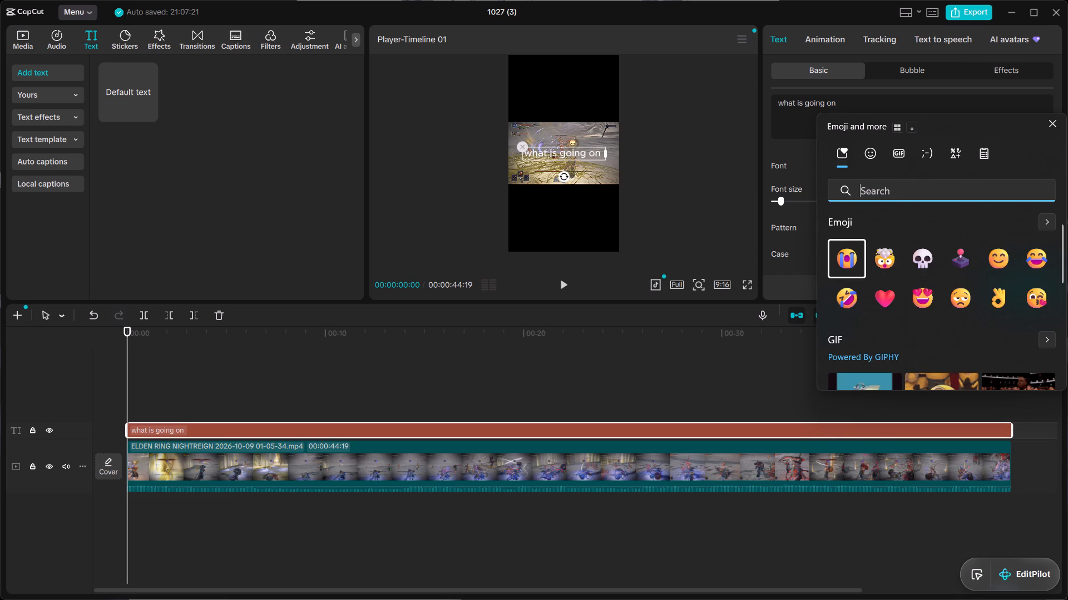
pyautogui.click(844, 253)
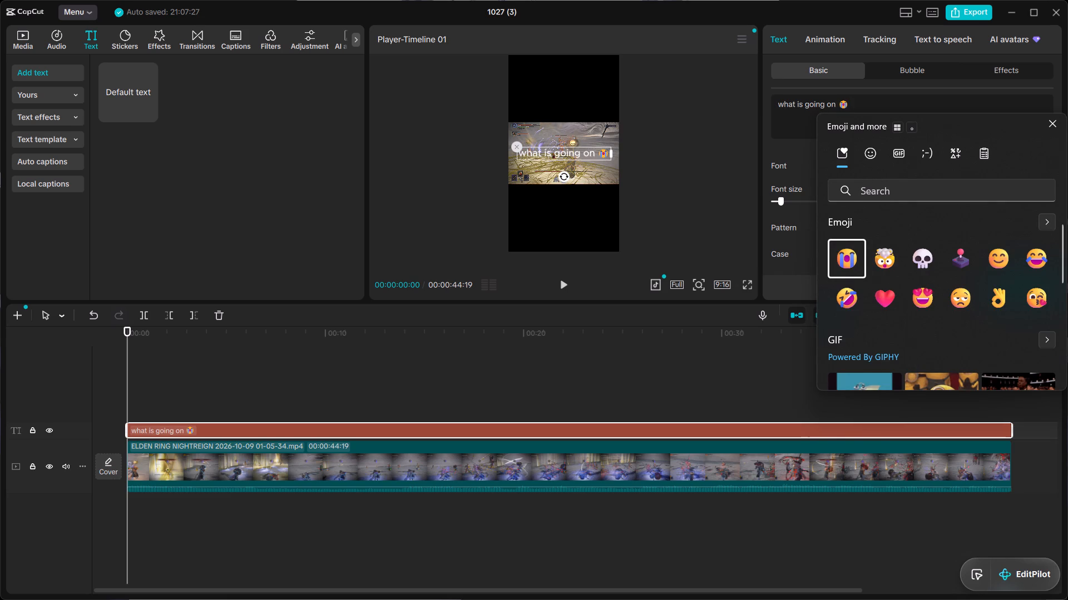
# Search the emojis for "flower" and append the wilted flower emoji after the loudly crying face in the text.
pyautogui.moveTo(942, 118); pyautogui.dragTo(825, 128)
pyautogui.click(832, 189)
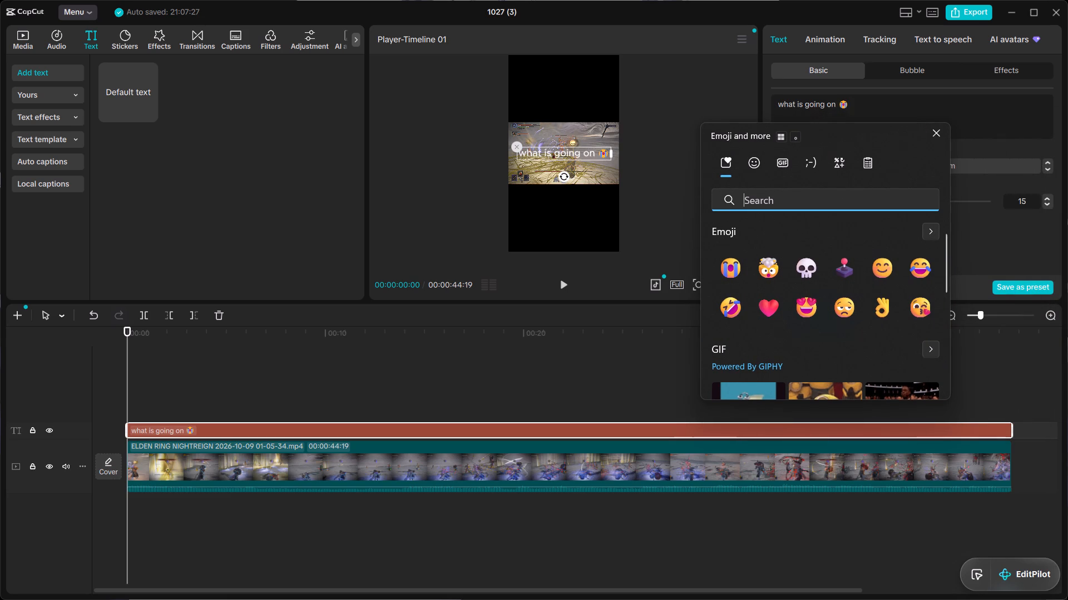
pyautogui.write('flower')
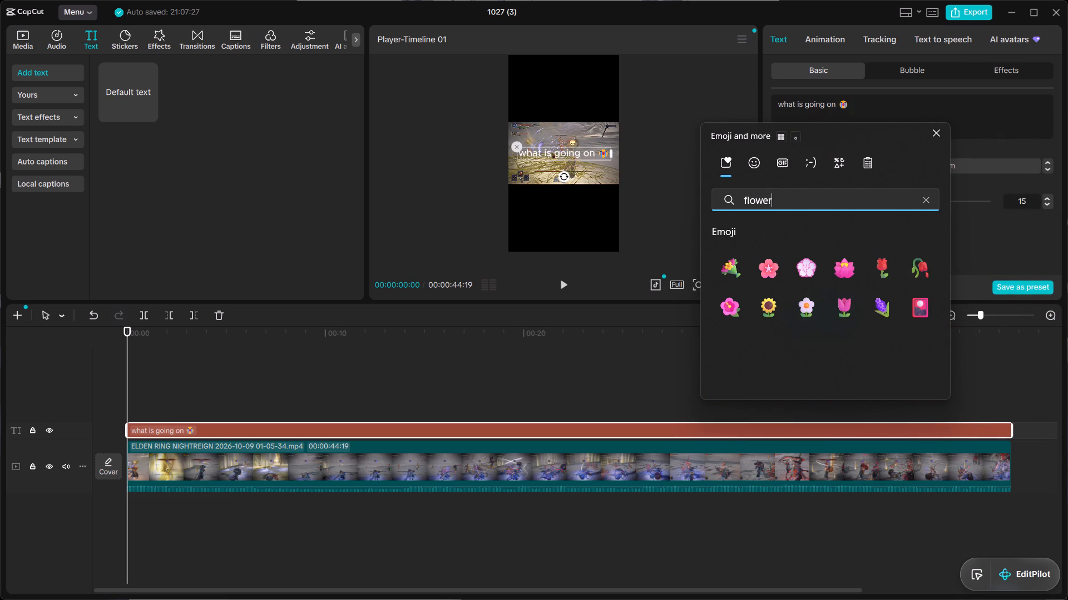
pyautogui.click(923, 276)
pyautogui.click(935, 132)
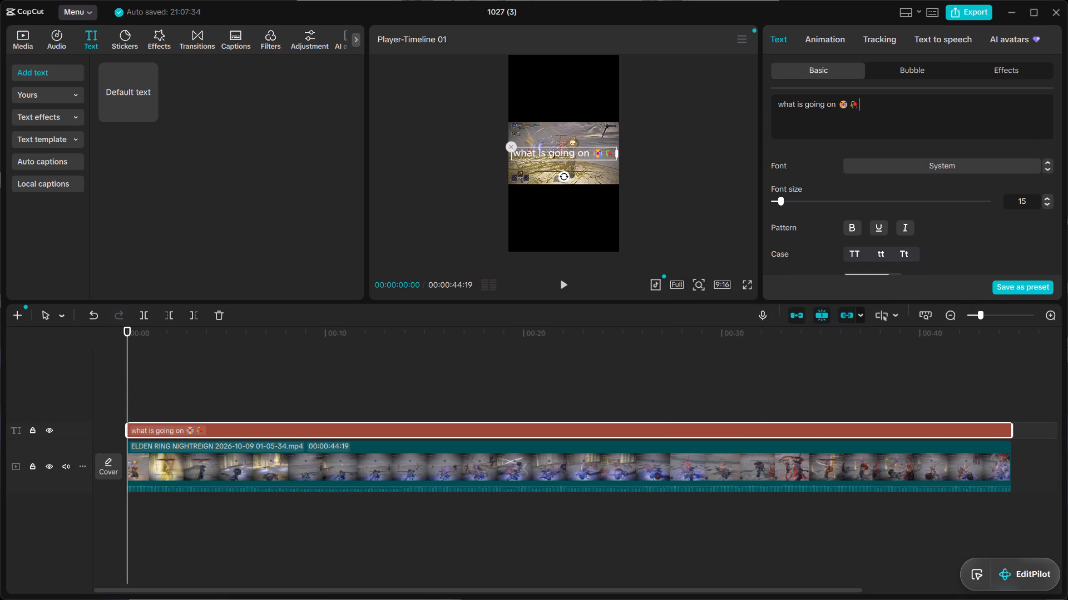
# Move the text overlay into the black area just above the video, keeping it horizontally centred.
pyautogui.moveTo(581, 151); pyautogui.dragTo(582, 106)
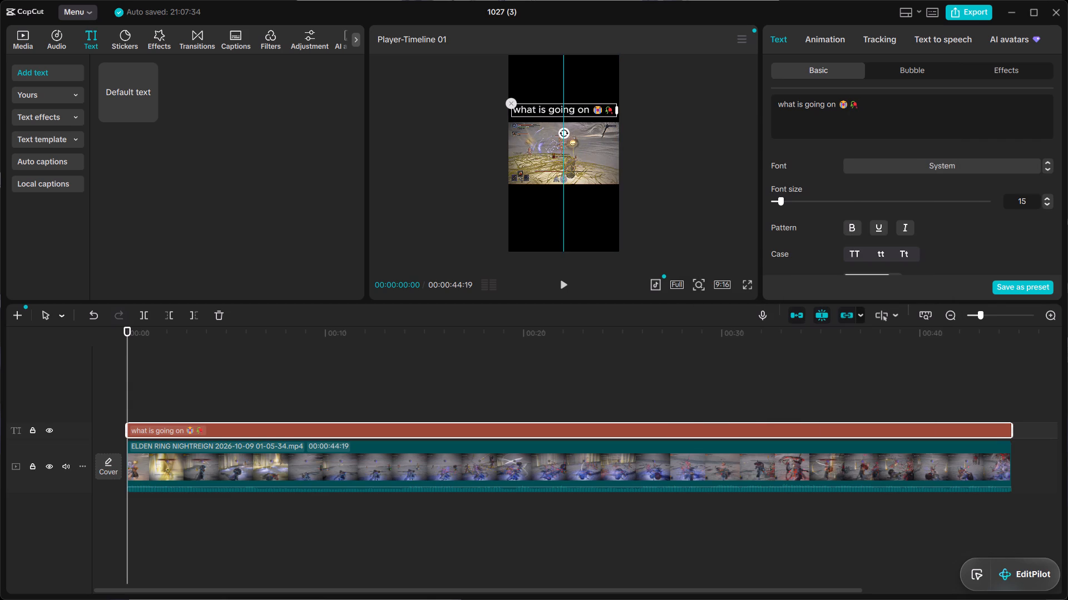
pyautogui.moveTo(582, 106); pyautogui.dragTo(580, 106)
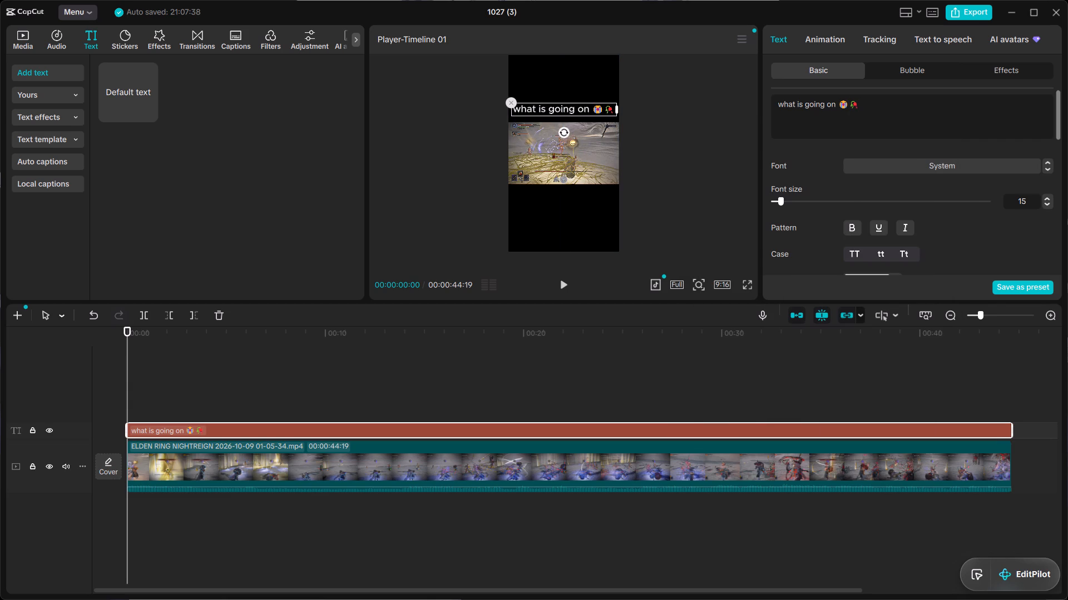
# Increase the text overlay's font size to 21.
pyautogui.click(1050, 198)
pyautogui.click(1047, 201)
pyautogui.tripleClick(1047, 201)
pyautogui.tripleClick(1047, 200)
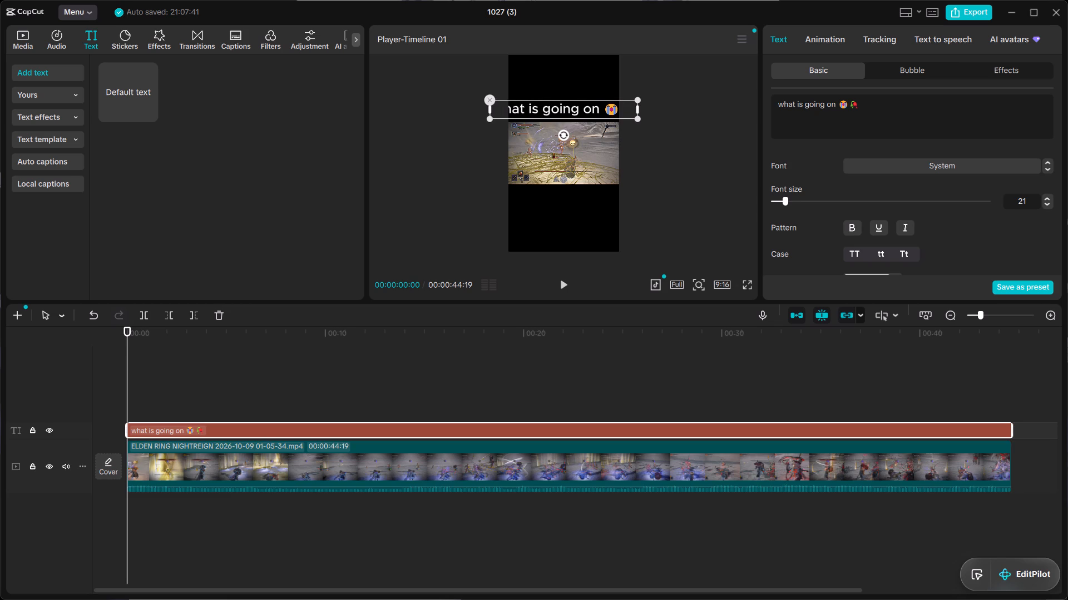
# Reduce the text overlay's font size to 9.
pyautogui.tripleClick(1047, 203)
pyautogui.tripleClick(1047, 204)
pyautogui.tripleClick(1047, 204)
pyautogui.click(1047, 204)
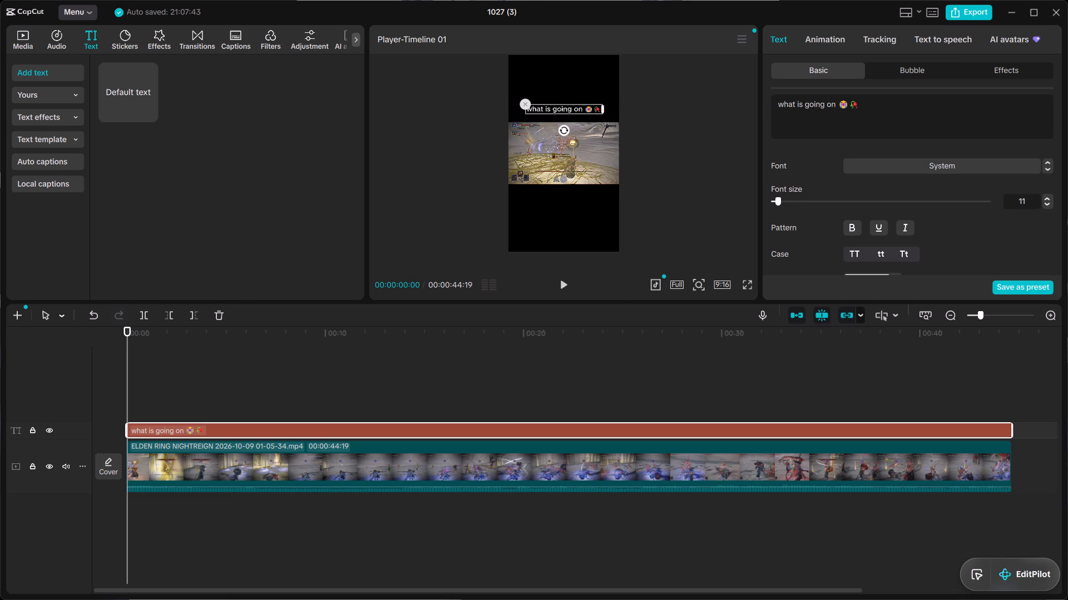
pyautogui.click(1046, 204)
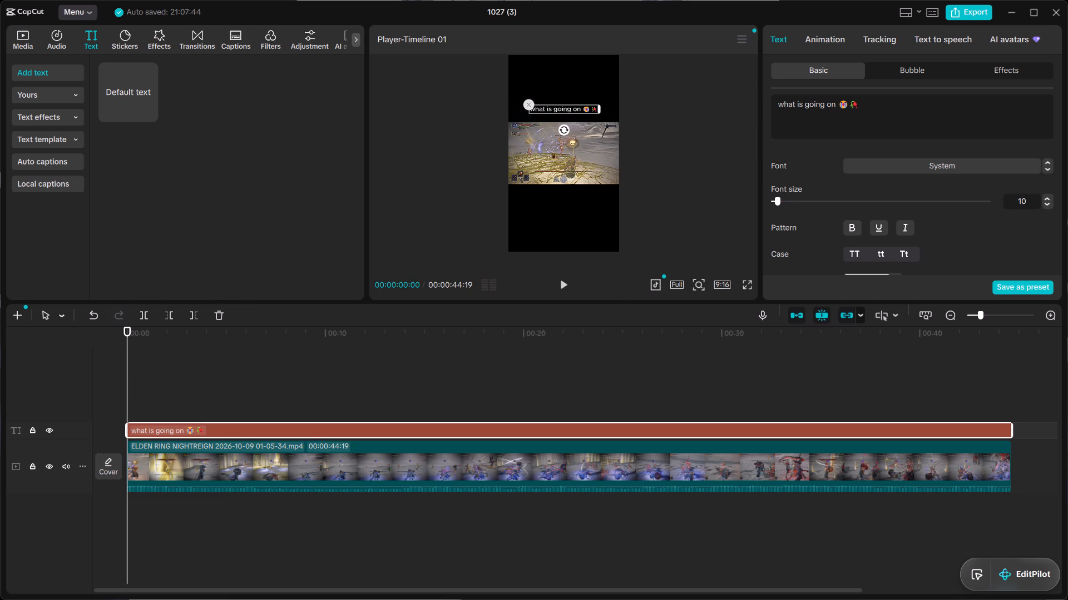
pyautogui.click(1046, 205)
# Move the text overlay slightly down, closer to the video's upper edge.
pyautogui.click(570, 108)
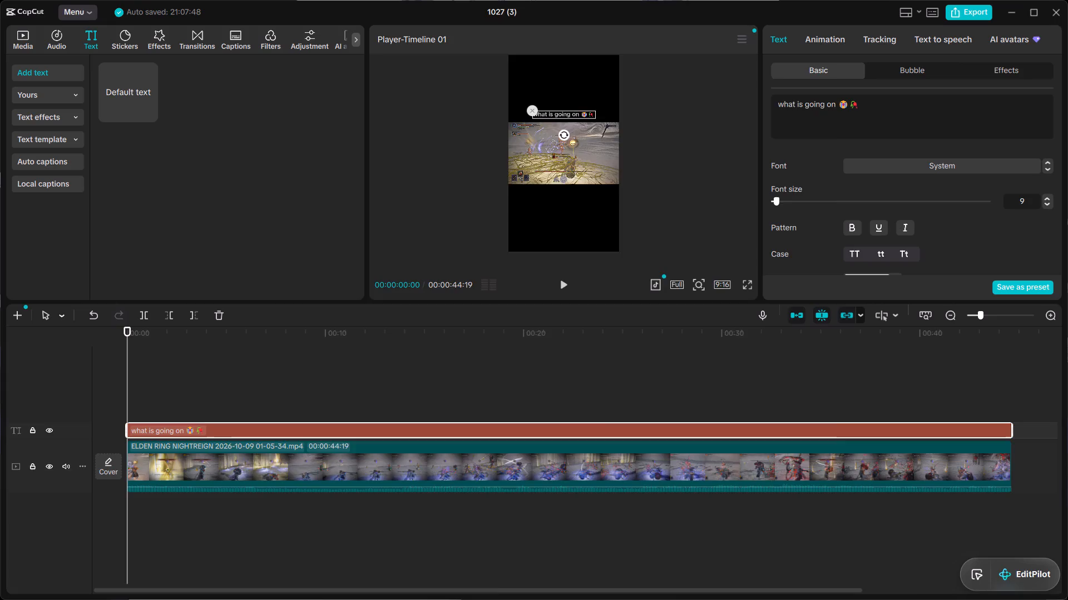
# Search Windows for "wh" to find the WhatsApp app.
pyautogui.click(402, 593)
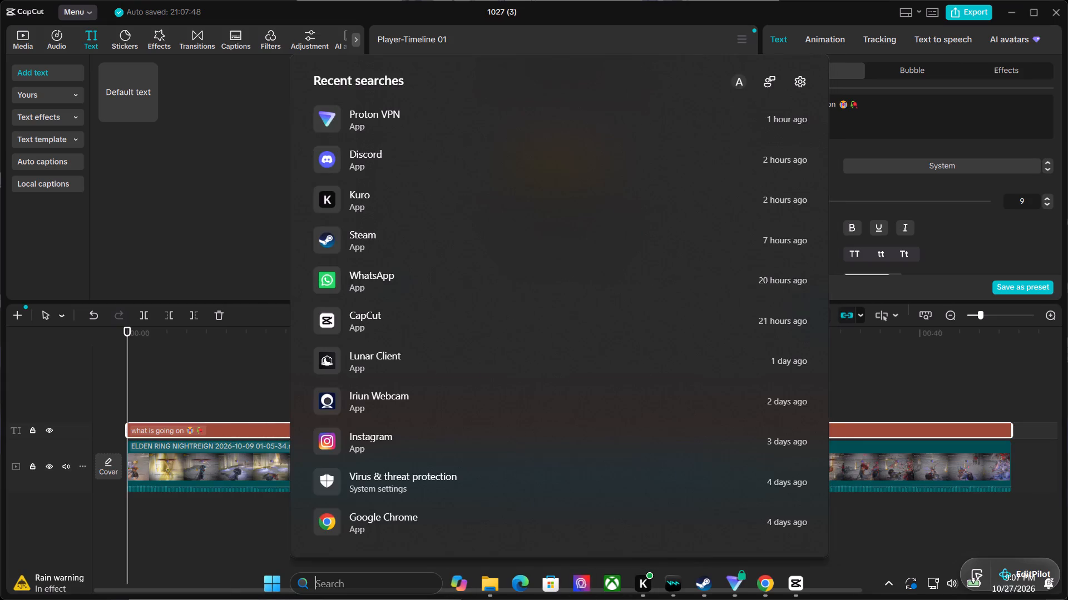
pyautogui.write('wh')
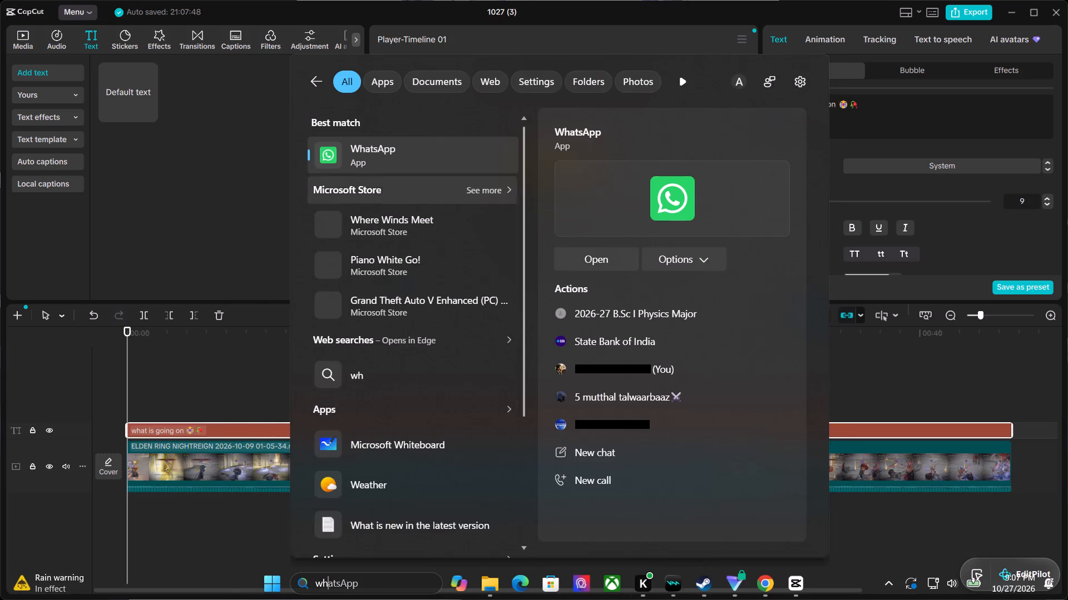
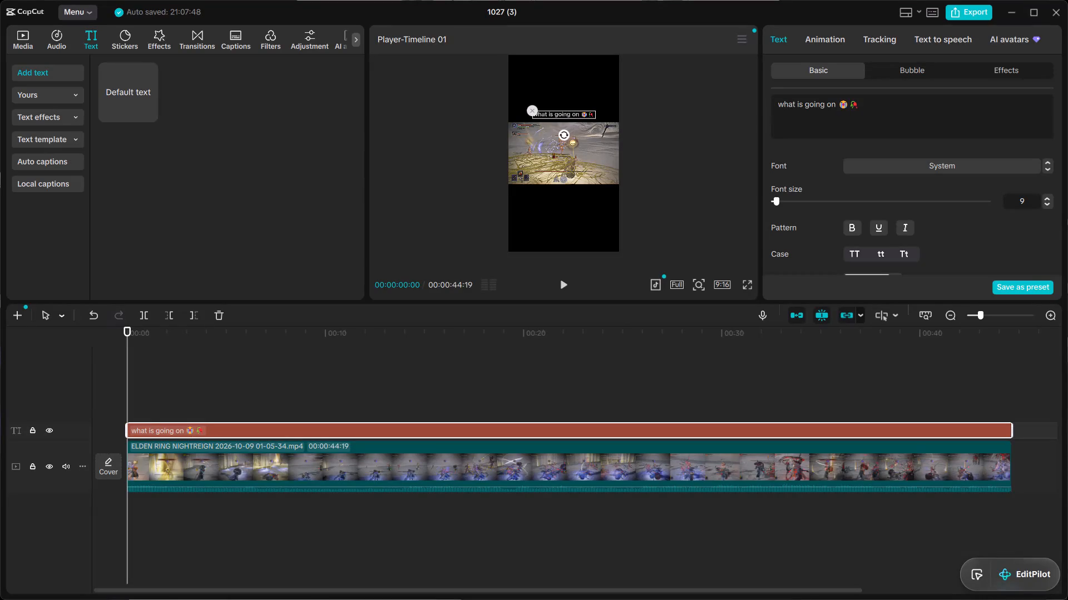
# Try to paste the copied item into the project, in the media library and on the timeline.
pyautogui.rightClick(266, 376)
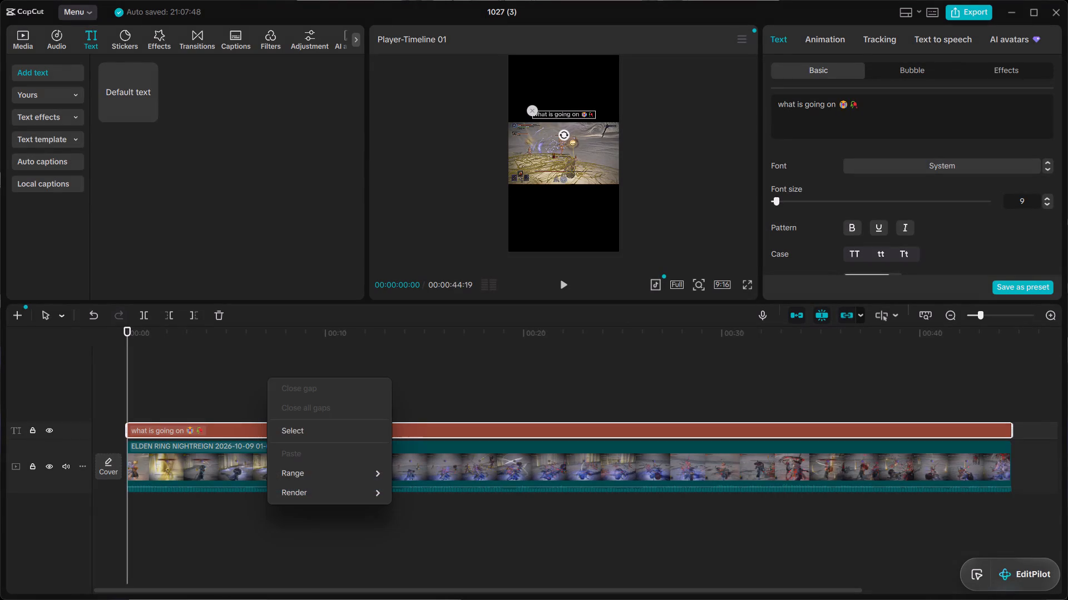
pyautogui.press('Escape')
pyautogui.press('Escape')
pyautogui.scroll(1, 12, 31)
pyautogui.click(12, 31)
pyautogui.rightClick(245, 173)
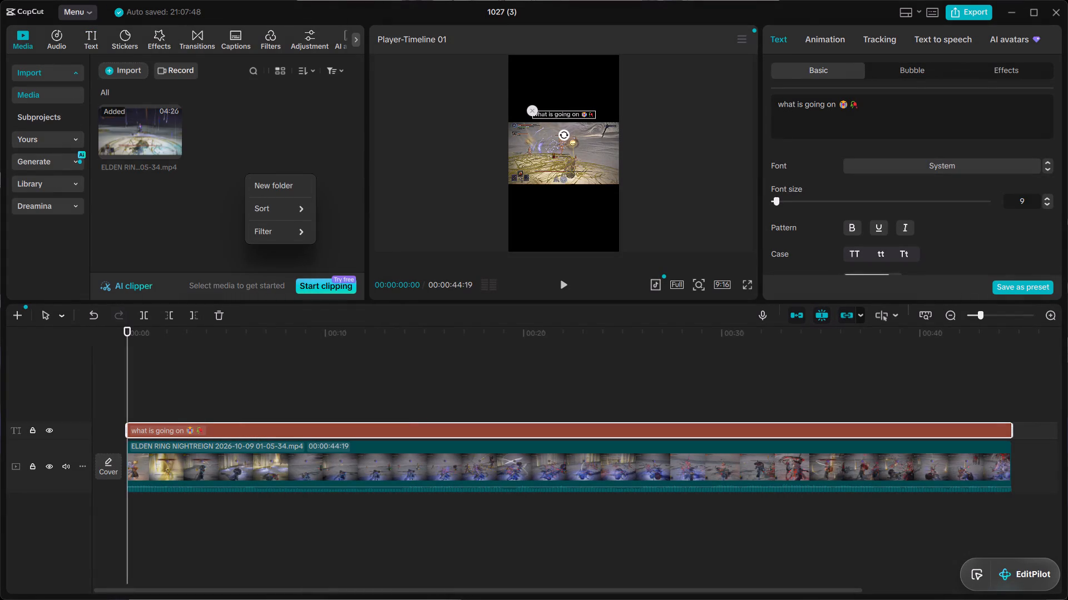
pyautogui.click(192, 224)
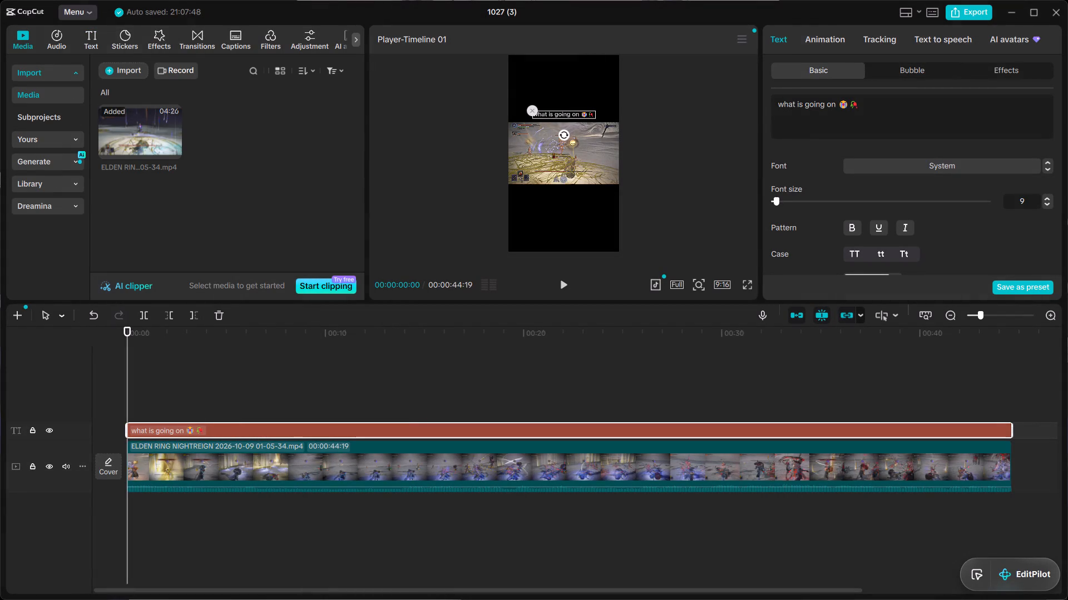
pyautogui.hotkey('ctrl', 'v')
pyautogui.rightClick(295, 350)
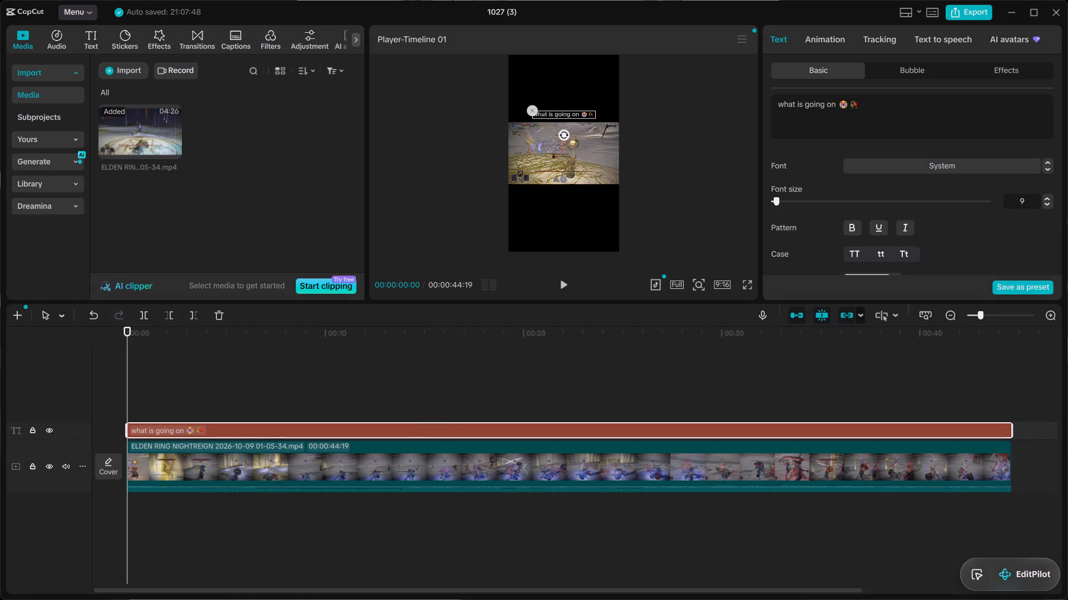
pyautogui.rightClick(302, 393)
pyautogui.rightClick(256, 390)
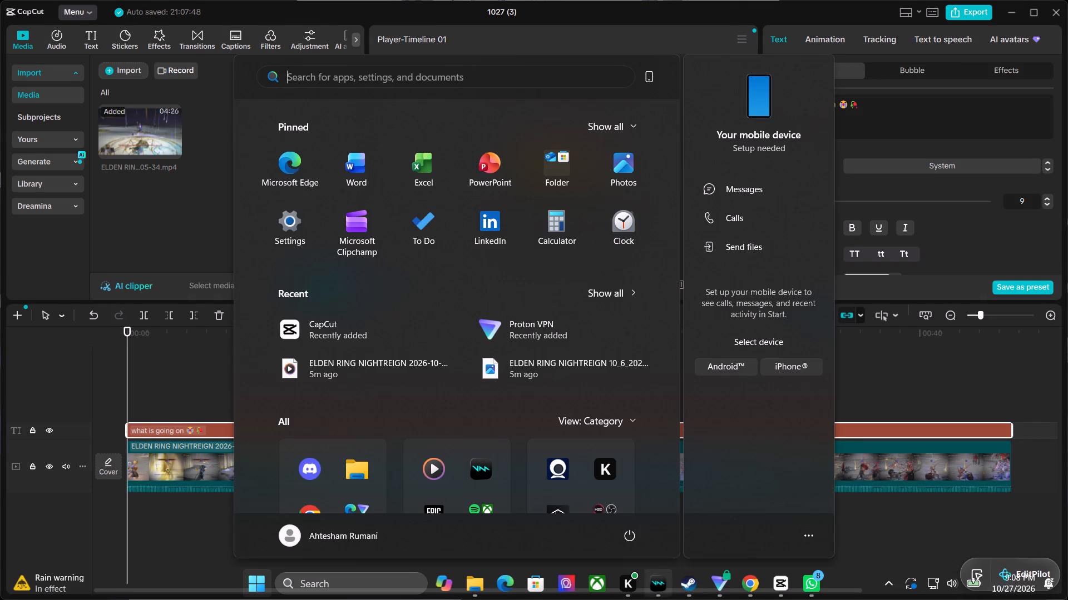
# Switch to File Explorer and look through the files in the AH folder on the C: drive.
pyautogui.click(464, 578)
pyautogui.click(442, 537)
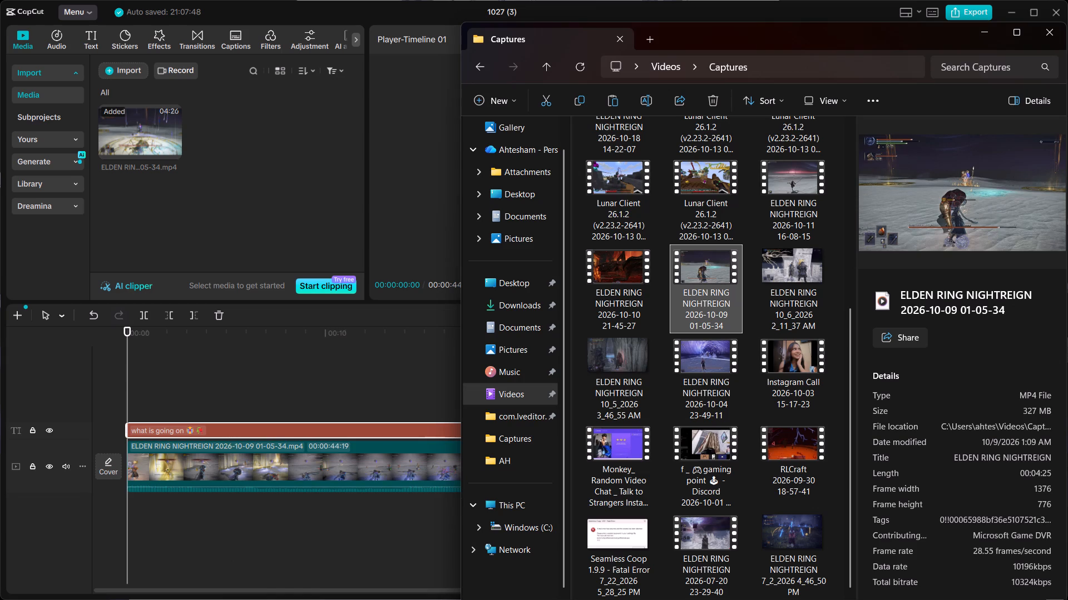
pyautogui.click(541, 456)
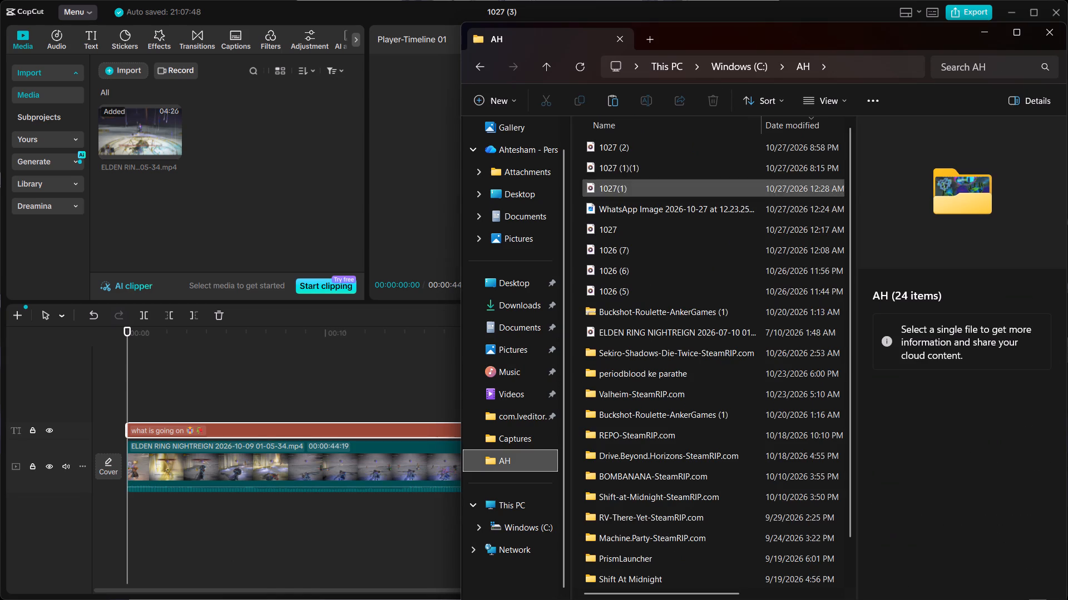
pyautogui.scroll(-3, 690, 358)
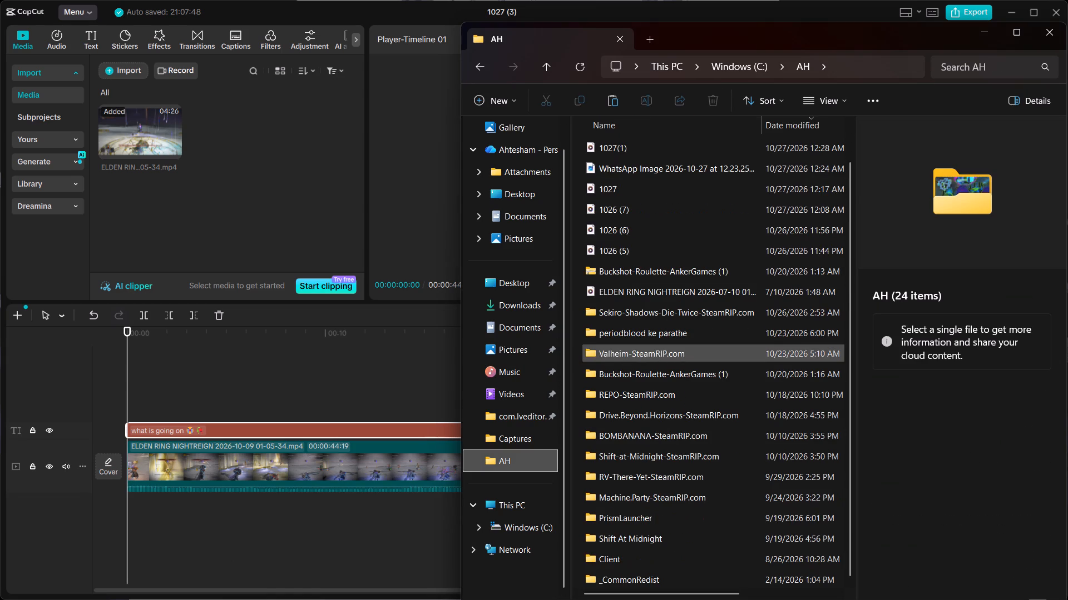
pyautogui.scroll(-12, 693, 360)
pyautogui.click(524, 458)
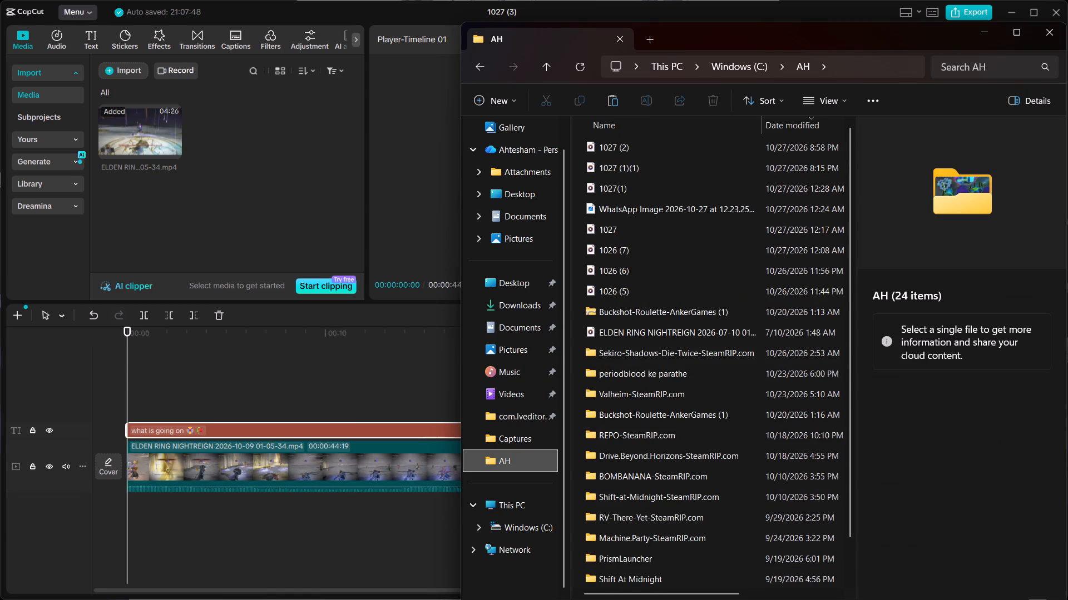
pyautogui.doubleClick(523, 468)
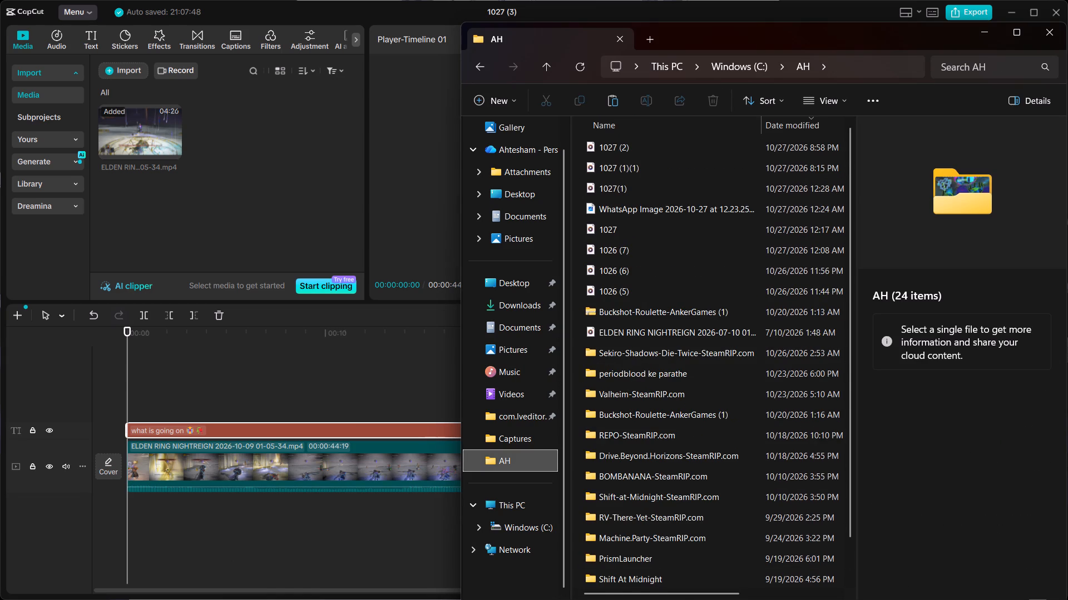
pyautogui.click(537, 441)
pyautogui.click(537, 459)
# Create a folder named "editing" at the top level of the Windows (C:) drive.
pyautogui.click(536, 504)
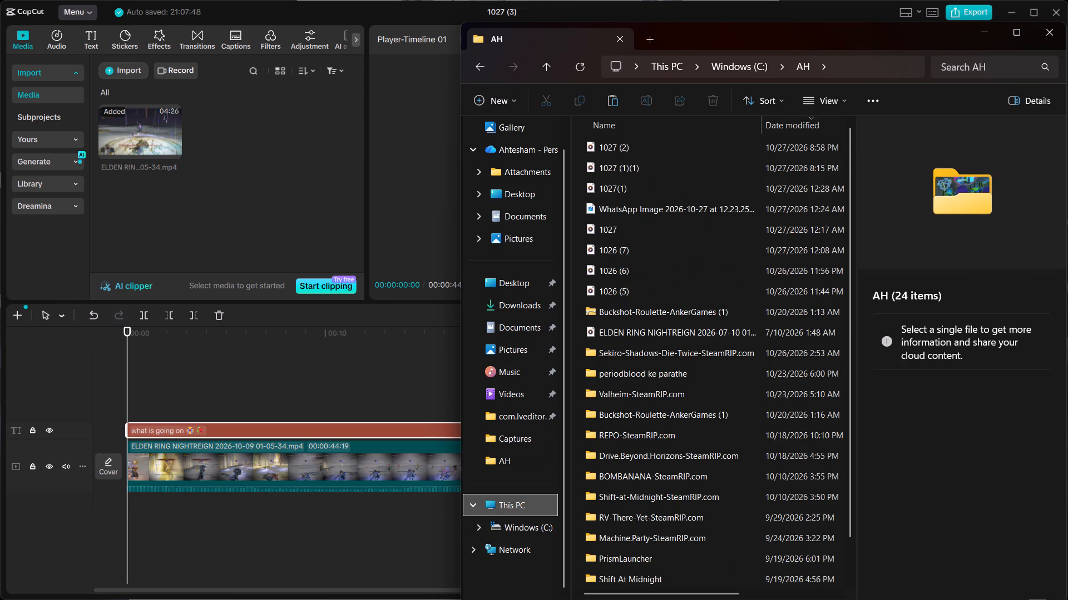
pyautogui.doubleClick(695, 150)
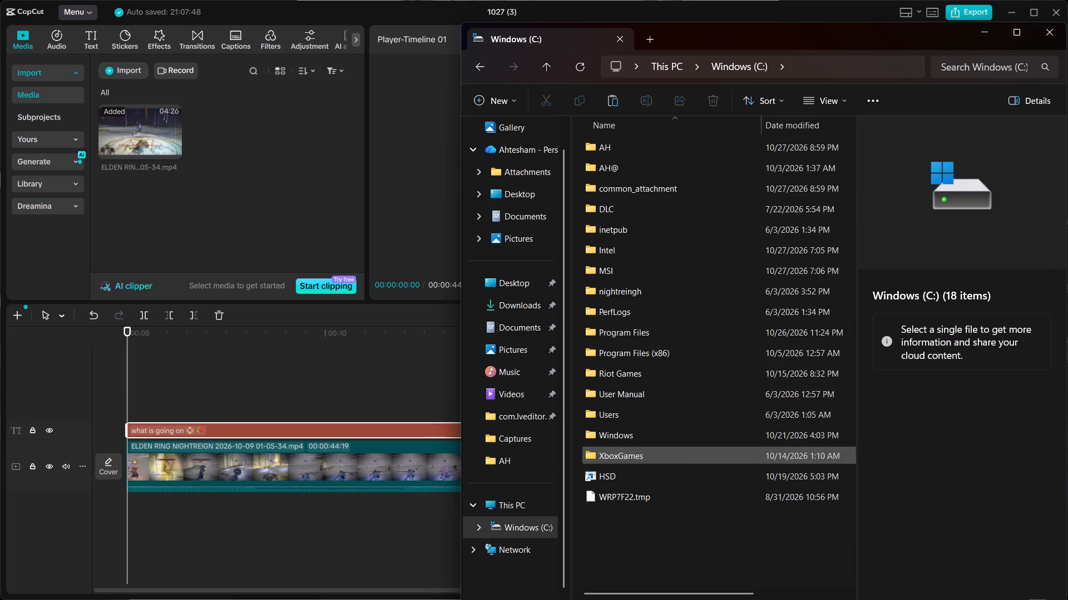
pyautogui.rightClick(667, 532)
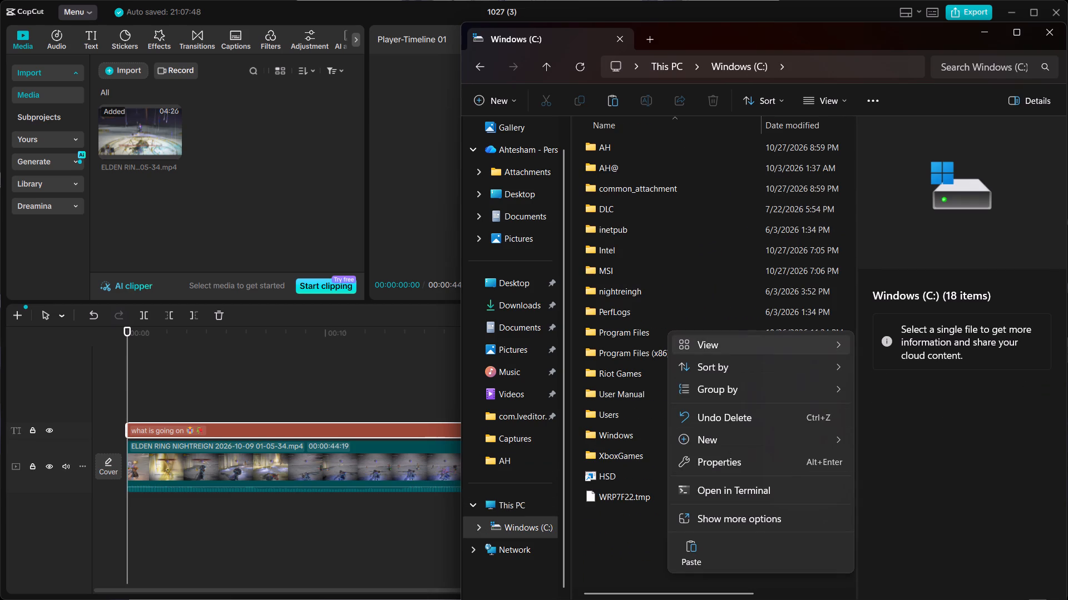
pyautogui.click(909, 444)
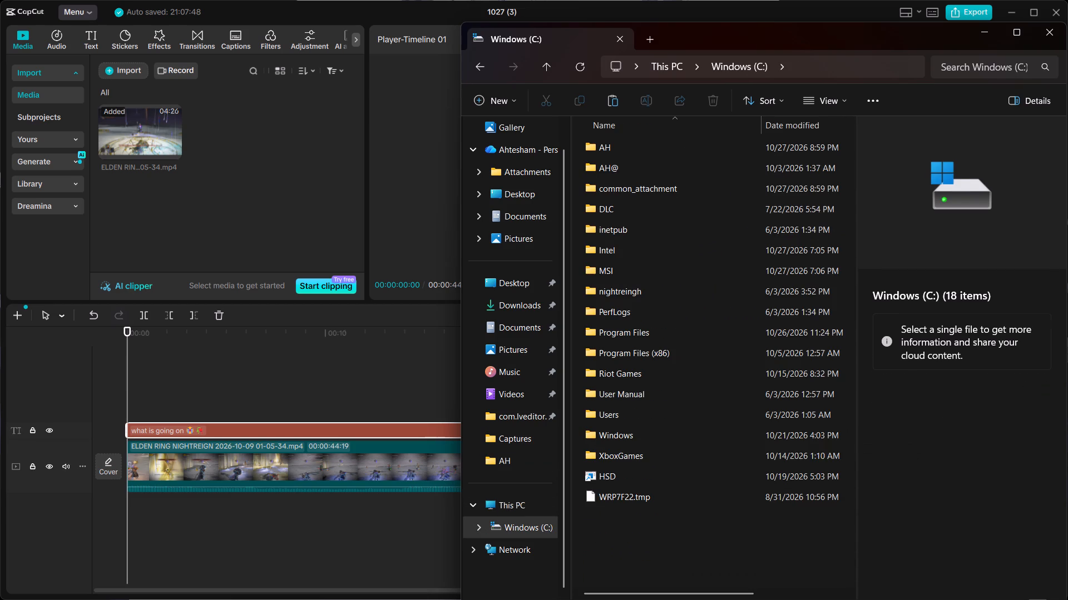
pyautogui.press('BackSpace')
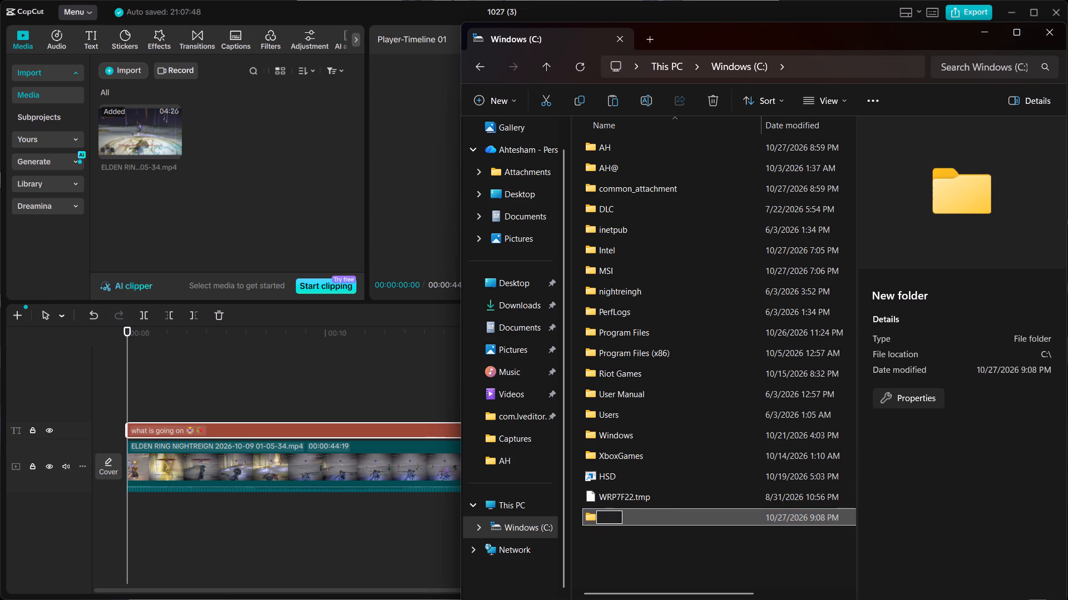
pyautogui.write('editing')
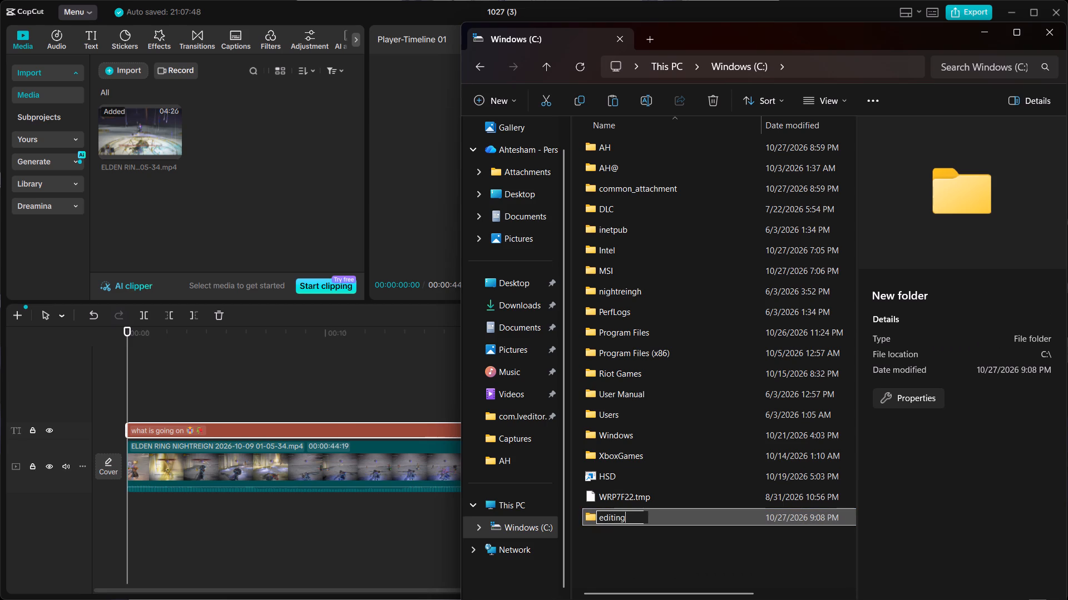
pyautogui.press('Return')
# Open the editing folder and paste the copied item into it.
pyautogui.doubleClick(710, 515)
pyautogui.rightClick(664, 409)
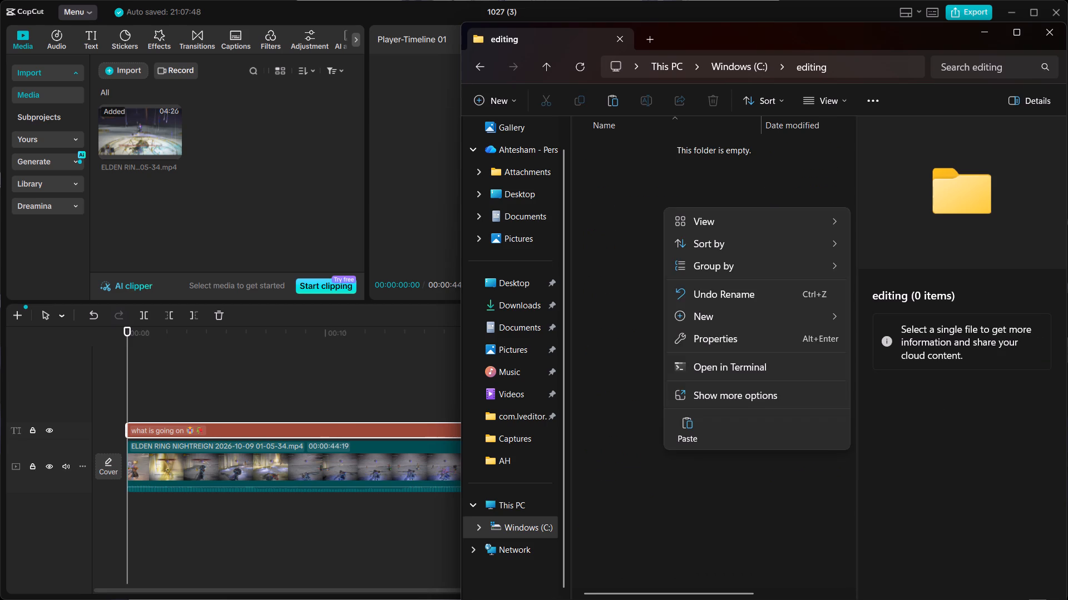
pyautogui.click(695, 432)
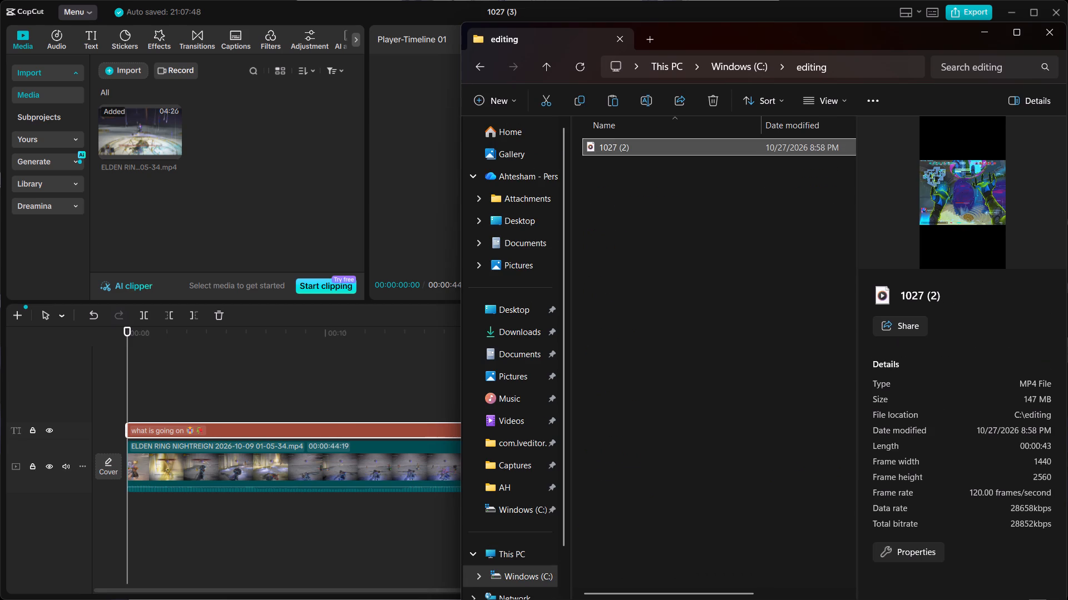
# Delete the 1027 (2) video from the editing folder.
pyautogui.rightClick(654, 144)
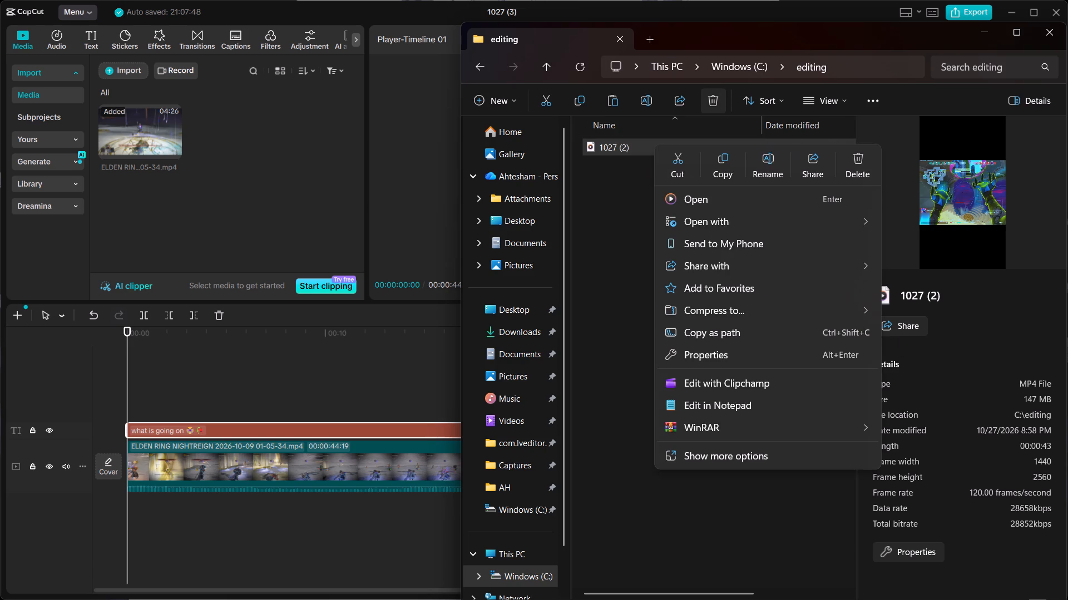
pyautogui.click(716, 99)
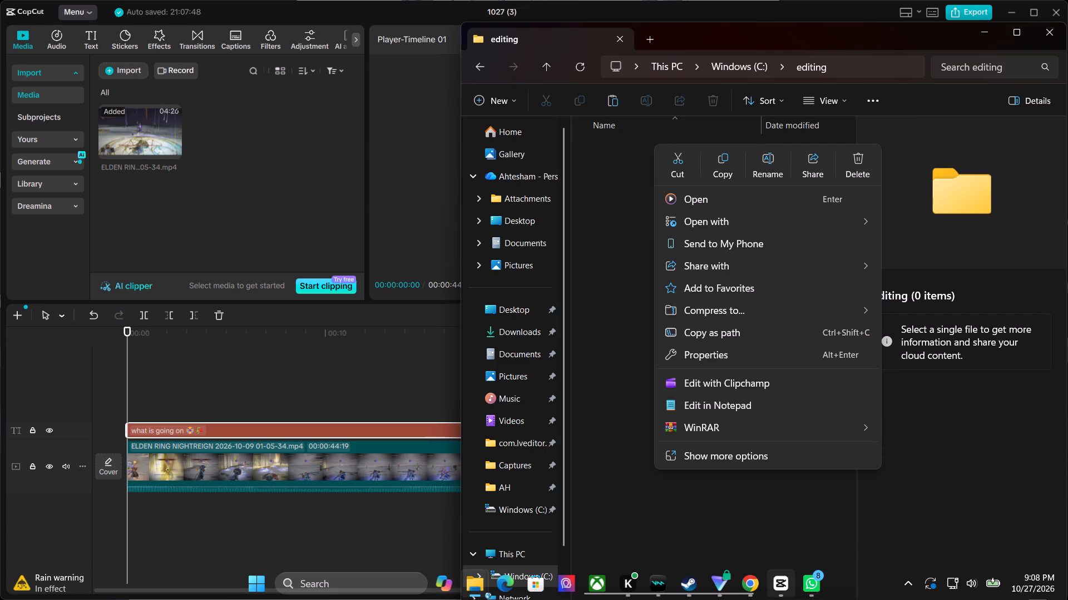
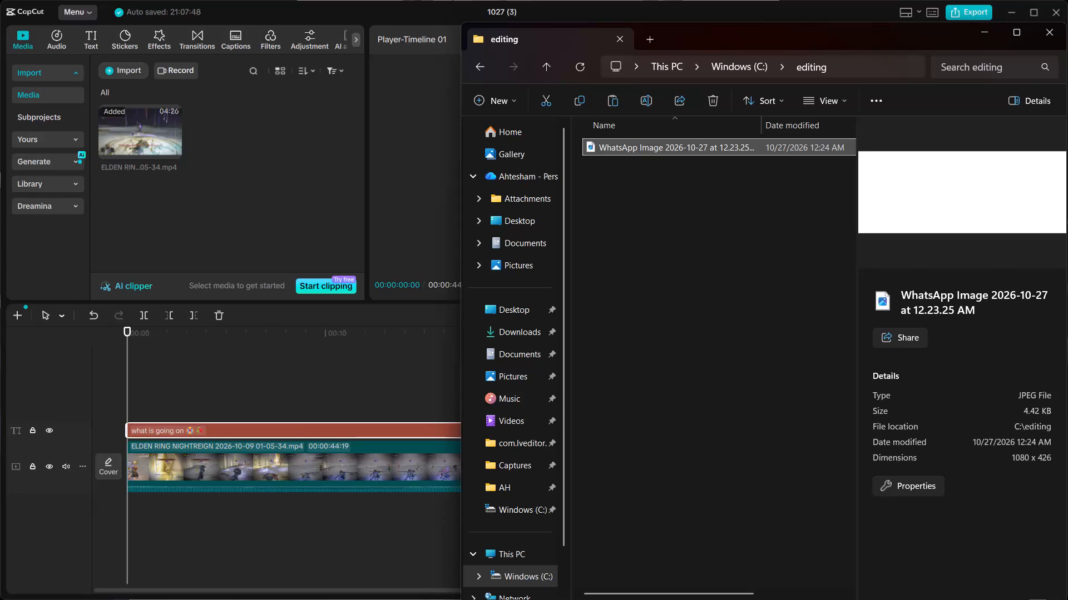
# Import the white WhatsApp image from the editing folder and place it on a new track above the text clip.
pyautogui.moveTo(640, 147); pyautogui.dragTo(229, 167)
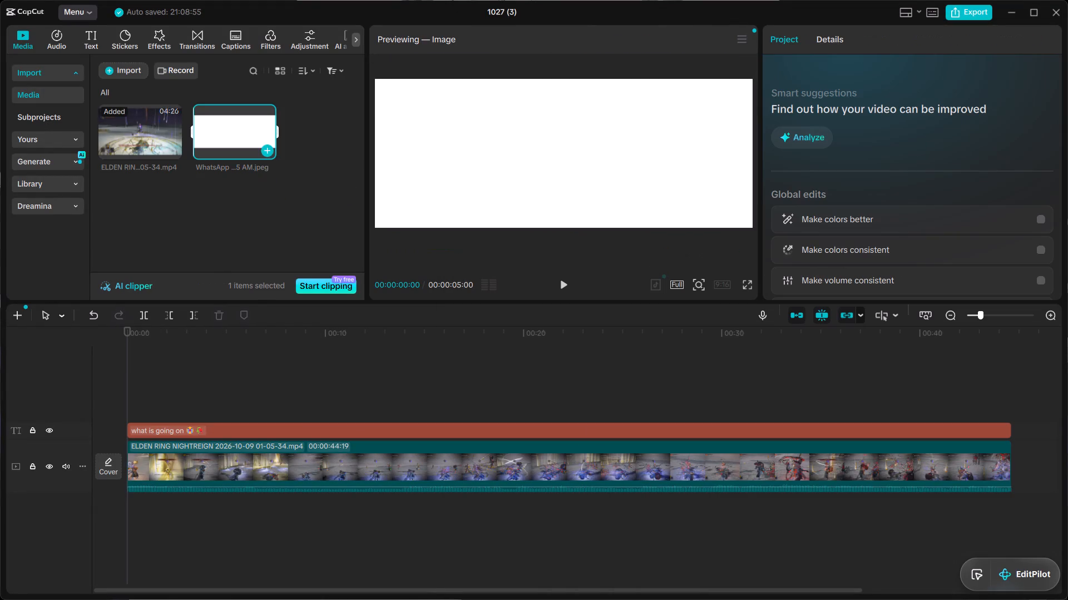
pyautogui.moveTo(249, 126); pyautogui.dragTo(239, 404)
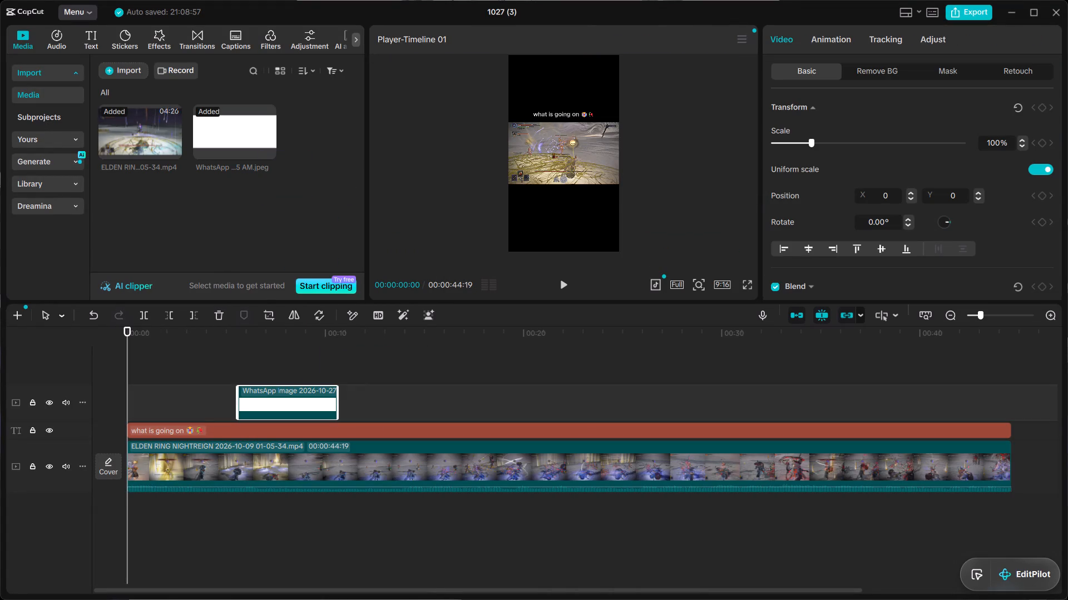
# Stretch the white image clip to start at 00:00 and end with the video, for a duration of 00:00:44:19.
pyautogui.moveTo(239, 402); pyautogui.dragTo(100, 410)
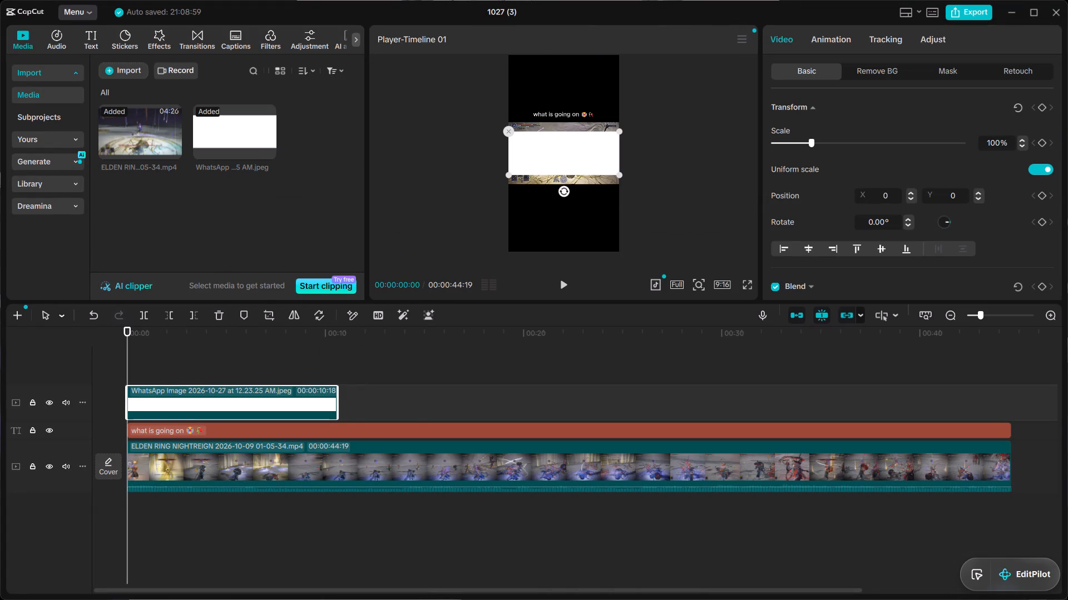
pyautogui.moveTo(340, 403); pyautogui.dragTo(1067, 380)
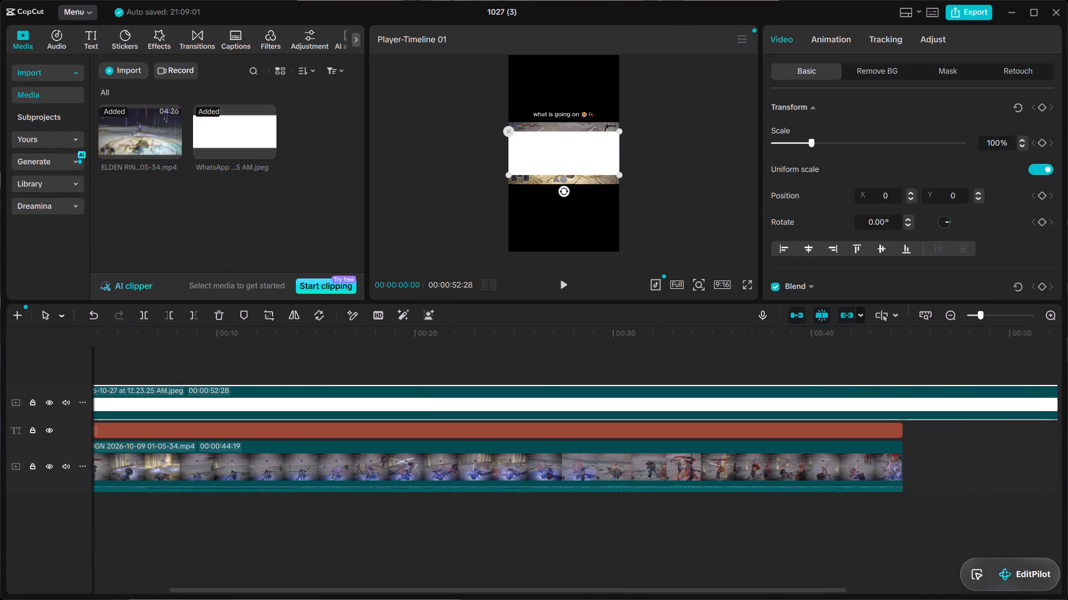
pyautogui.moveTo(956, 486); pyautogui.dragTo(884, 492)
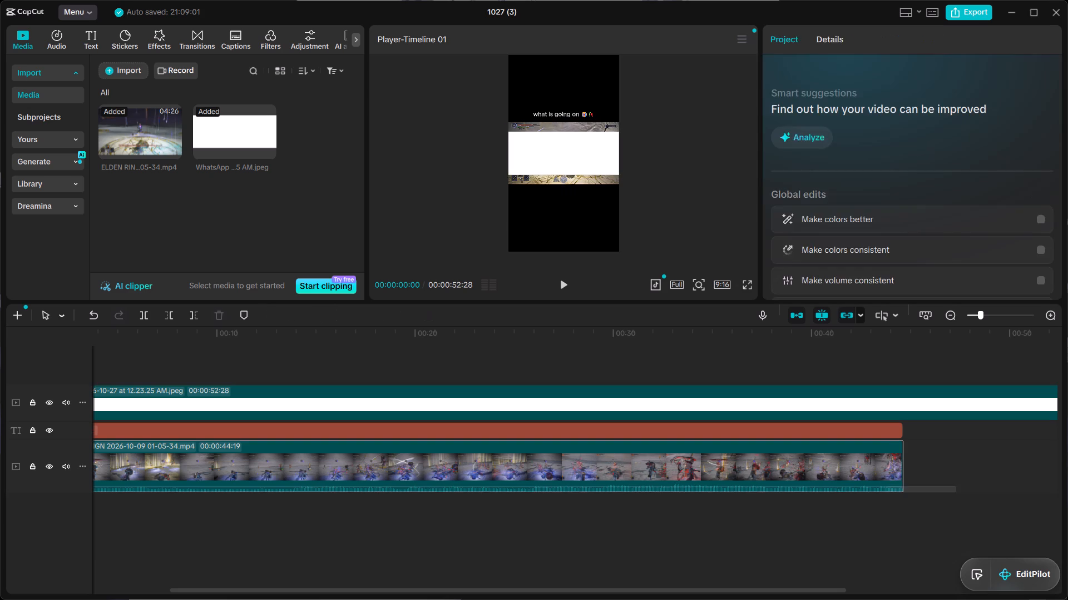
pyautogui.moveTo(884, 492); pyautogui.dragTo(885, 492)
pyautogui.click(897, 412)
pyautogui.scroll(2, 933, 401)
pyautogui.moveTo(981, 310); pyautogui.dragTo(973, 311)
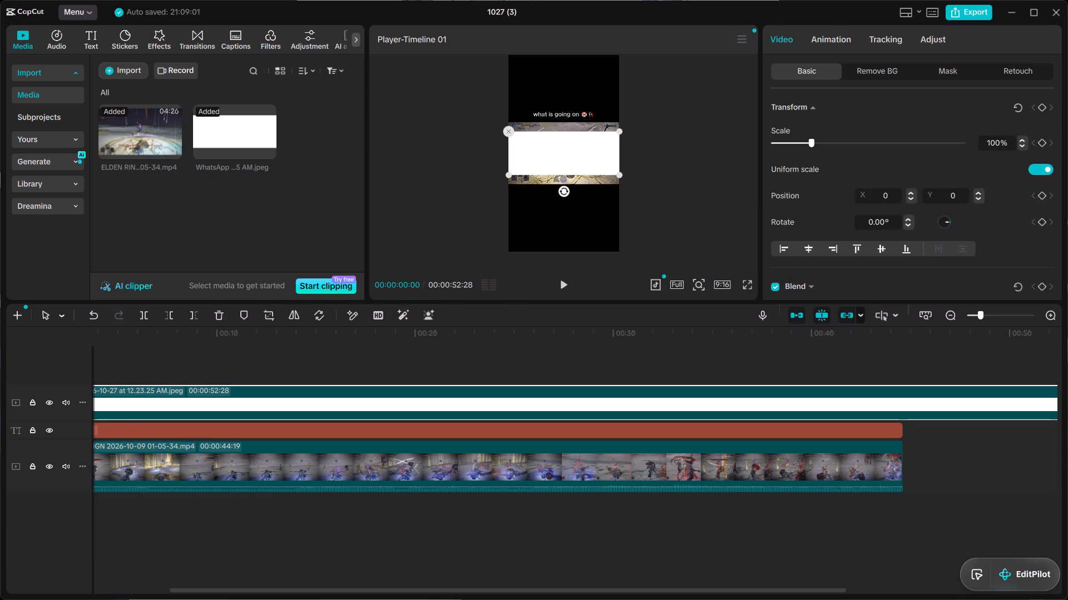
pyautogui.click(980, 313)
pyautogui.moveTo(804, 402); pyautogui.dragTo(726, 412)
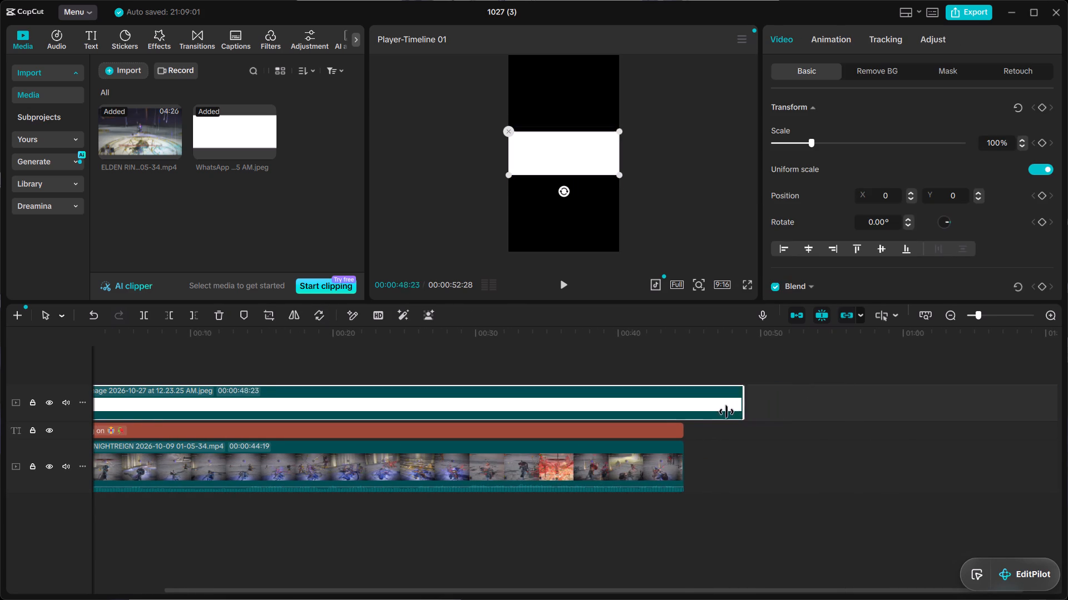
pyautogui.moveTo(726, 412); pyautogui.dragTo(679, 423)
# Move the text clip to a track above the white image so the text layers over it.
pyautogui.click(581, 396)
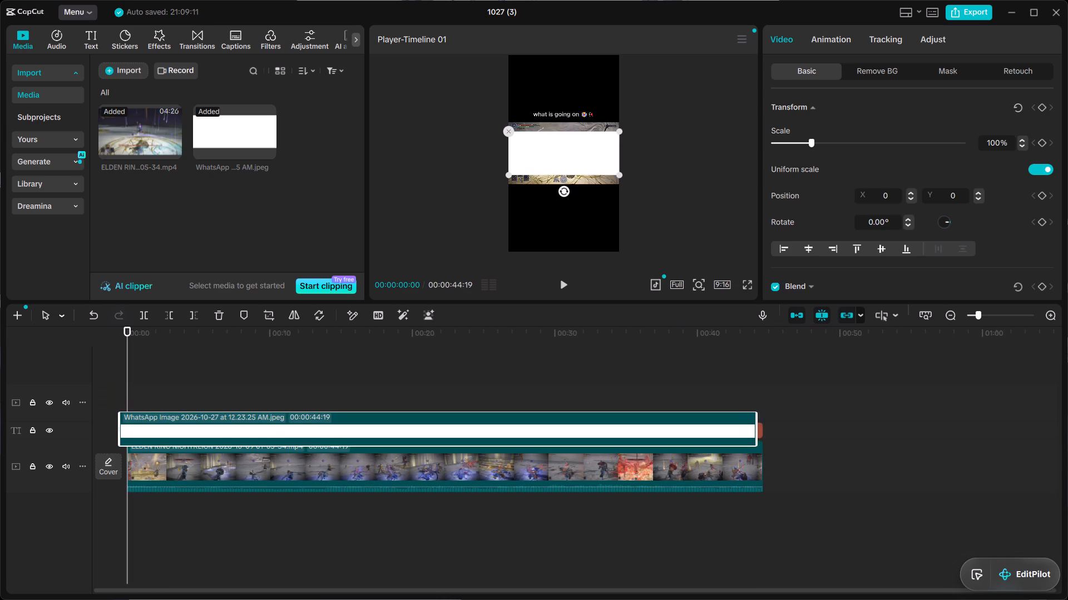
pyautogui.moveTo(577, 430); pyautogui.dragTo(578, 412)
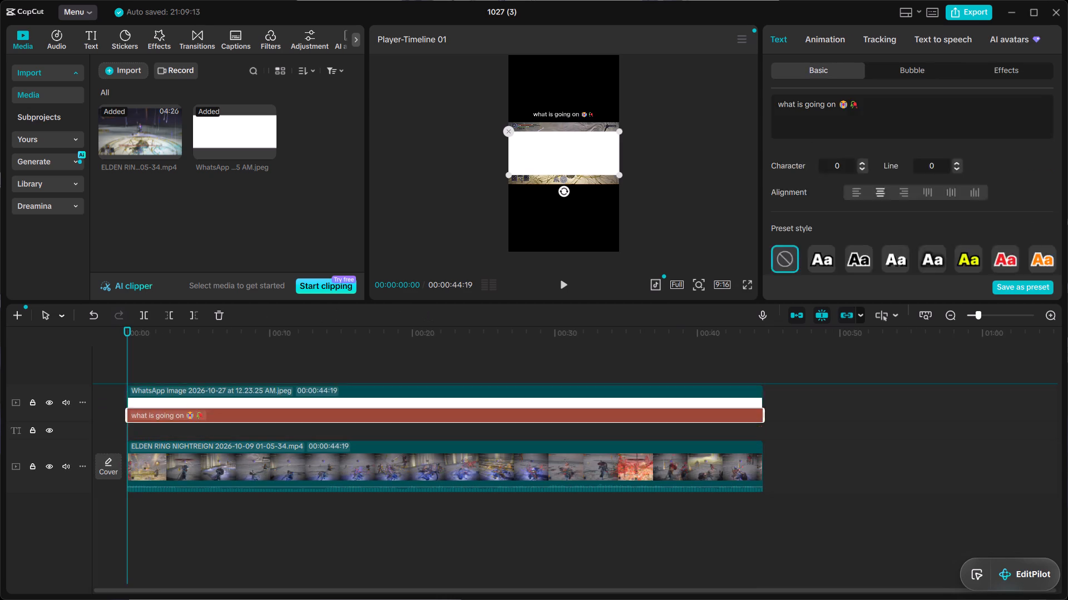
pyautogui.moveTo(578, 412); pyautogui.dragTo(581, 371)
# Move the white image straight up in the frame to about Y 502, behind the text overlay.
pyautogui.click(246, 428)
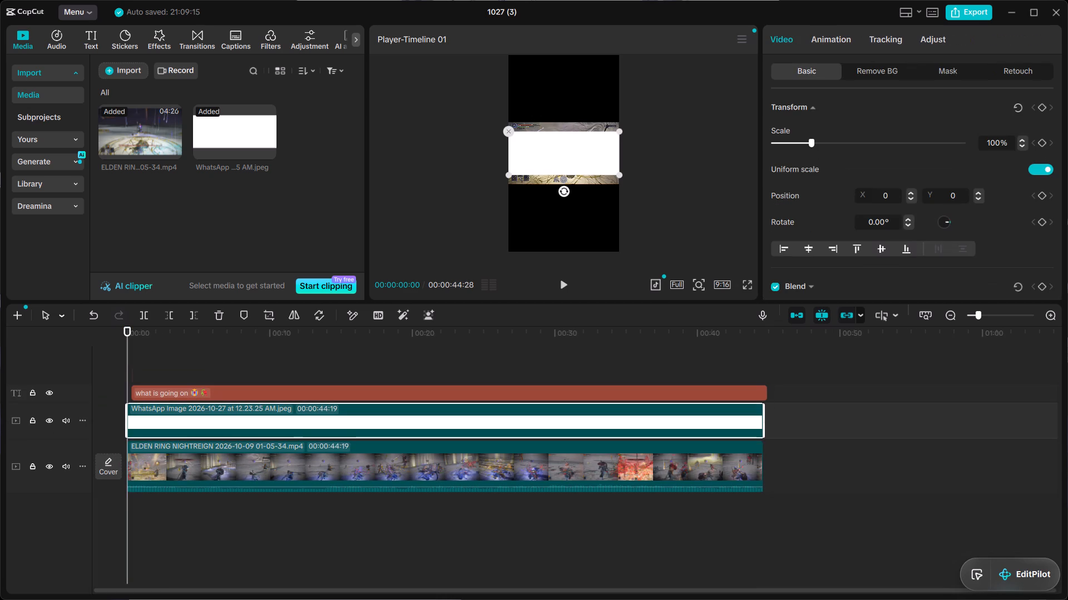
pyautogui.moveTo(579, 159); pyautogui.dragTo(576, 133)
# Realign the text clip on the timeline to start at 00:00, level with the image and video clips.
pyautogui.click(184, 384)
pyautogui.moveTo(187, 388); pyautogui.dragTo(171, 388)
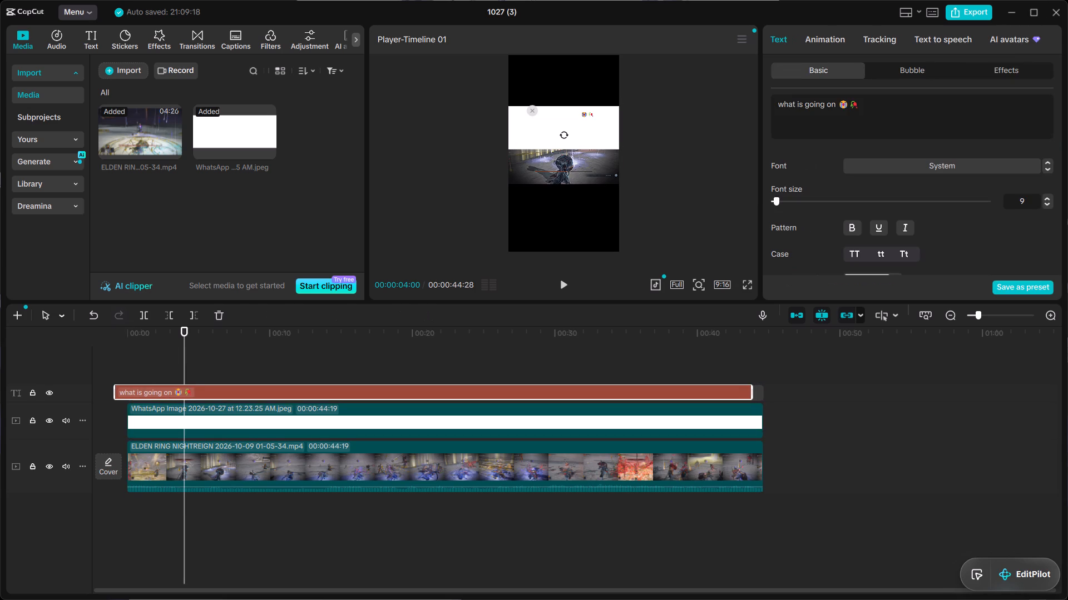
pyautogui.moveTo(171, 388); pyautogui.dragTo(180, 389)
pyautogui.click(136, 362)
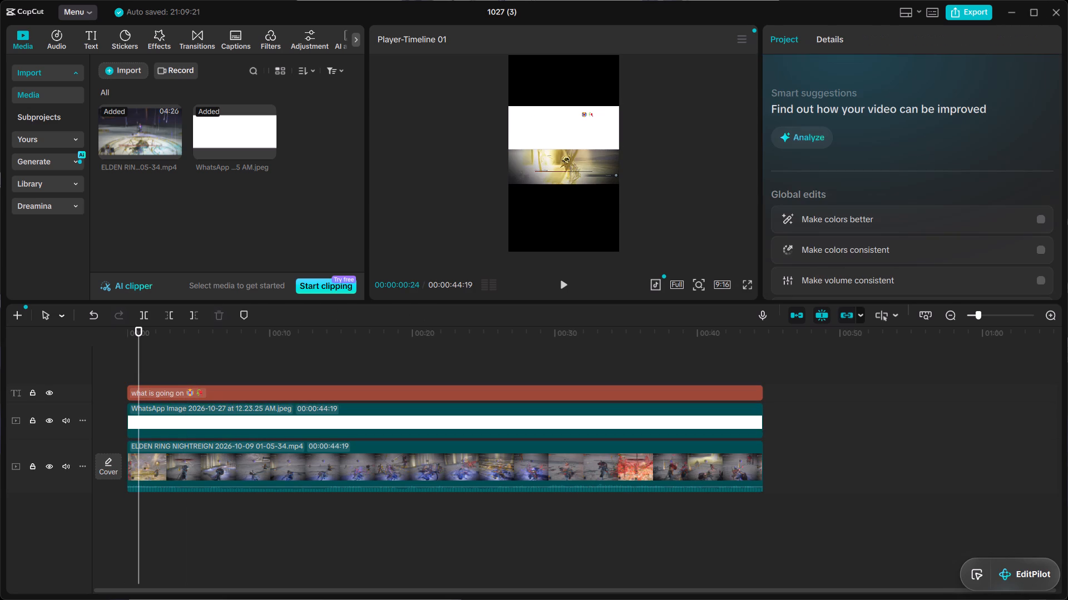
# Apply the black preset style with a white outline to the "what is going on" text overlay.
pyautogui.click(596, 391)
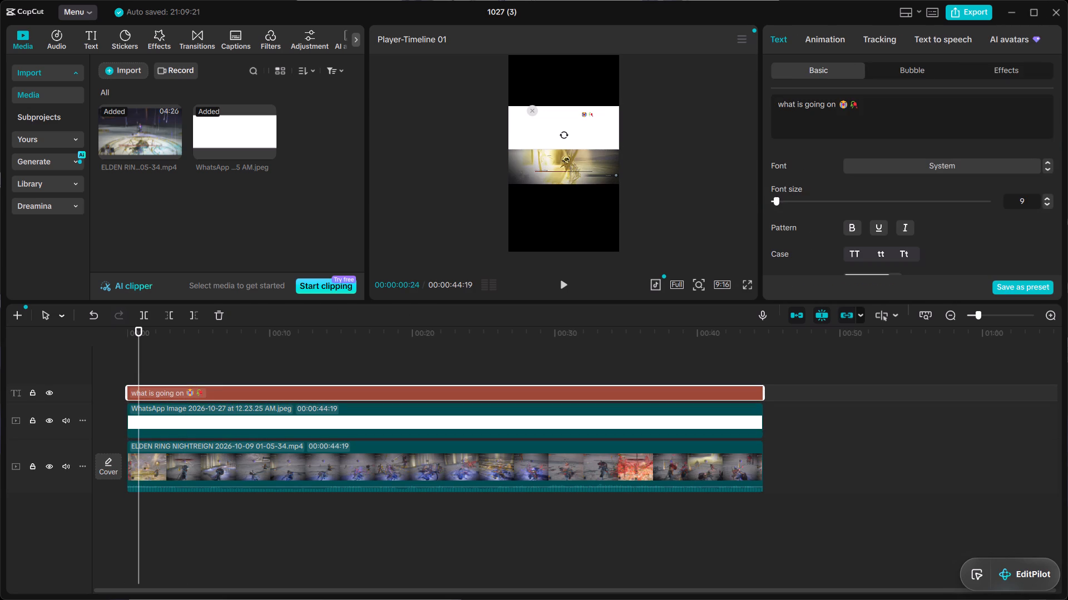
pyautogui.scroll(-4, 887, 183)
pyautogui.click(853, 147)
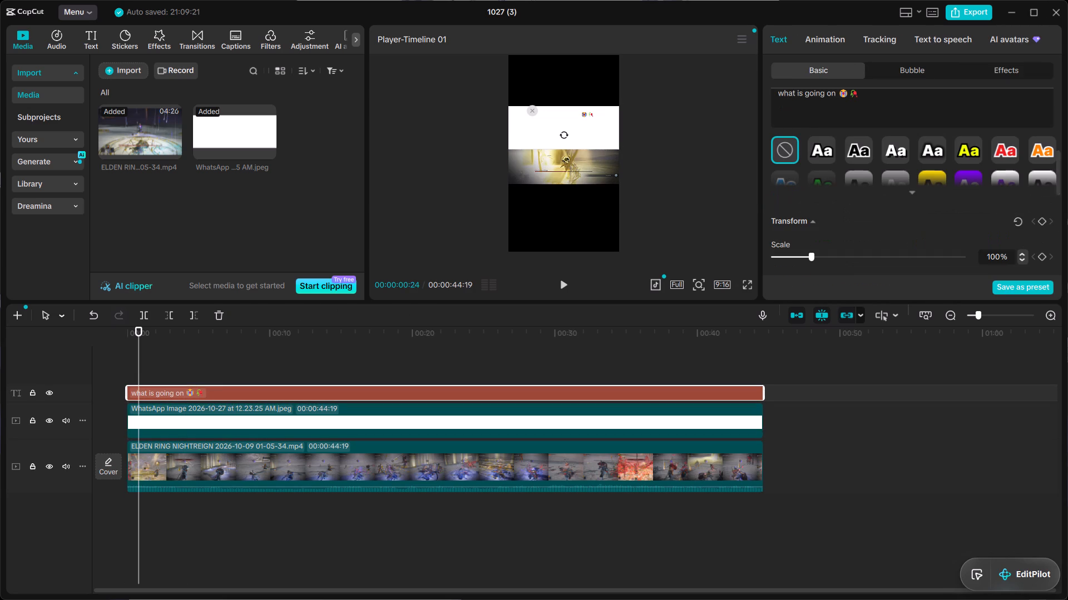
# Reorder the tracks so the Elden Ring video lies above the white image, with the video starting at 00:00.
pyautogui.click(540, 458)
pyautogui.click(547, 422)
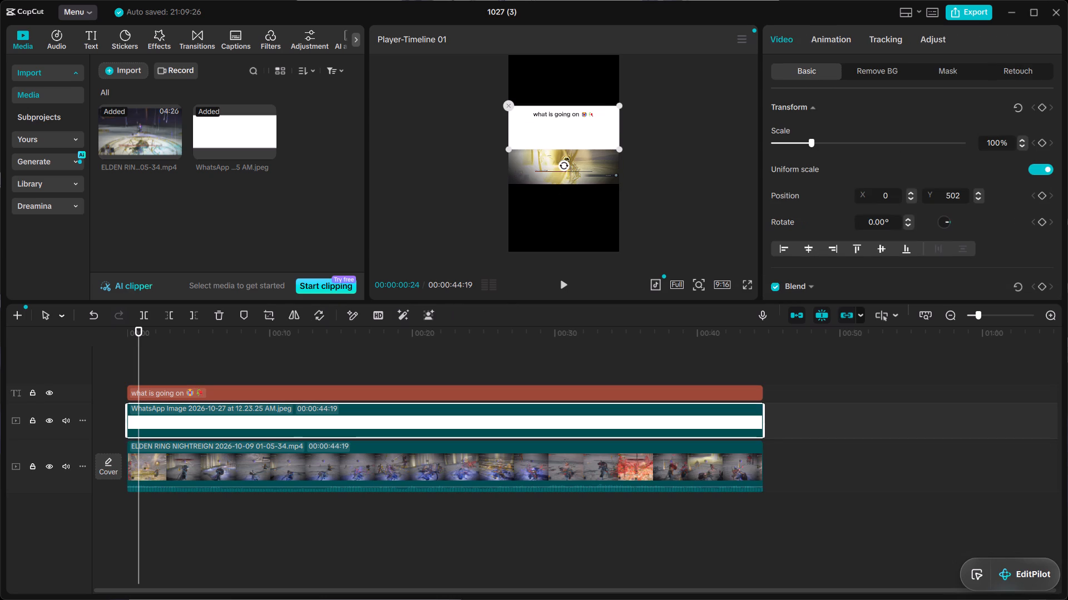
pyautogui.moveTo(547, 421); pyautogui.dragTo(548, 509)
pyautogui.moveTo(524, 472); pyautogui.dragTo(525, 421)
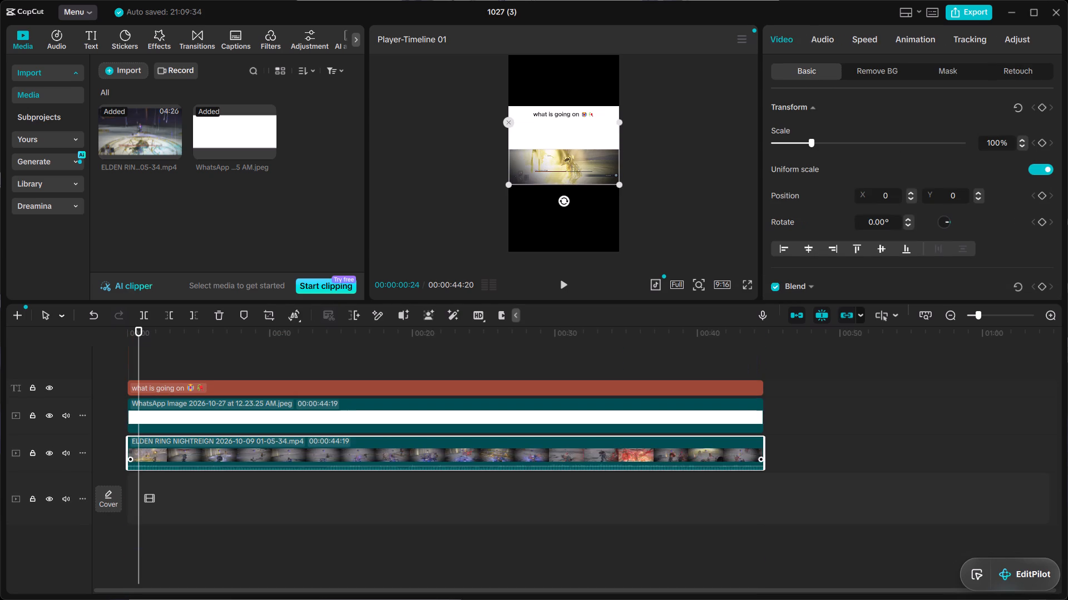
pyautogui.moveTo(516, 450); pyautogui.dragTo(531, 402)
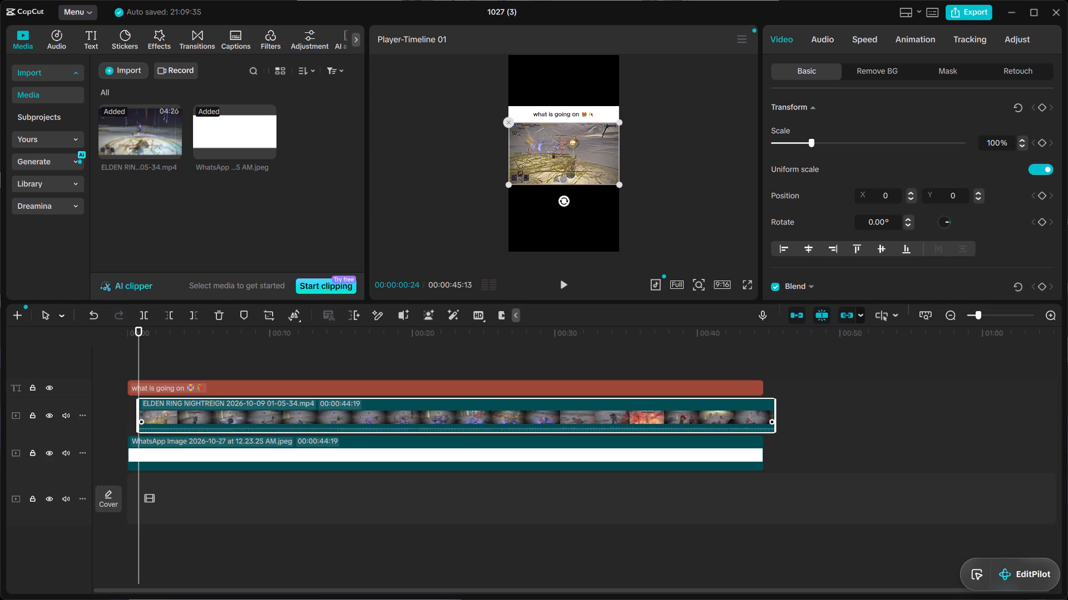
pyautogui.moveTo(205, 414); pyautogui.dragTo(190, 415)
# Move the white image slightly down in the frame, leaving a narrow white band above the video's upper edge.
pyautogui.click(211, 453)
pyautogui.moveTo(599, 112); pyautogui.dragTo(600, 118)
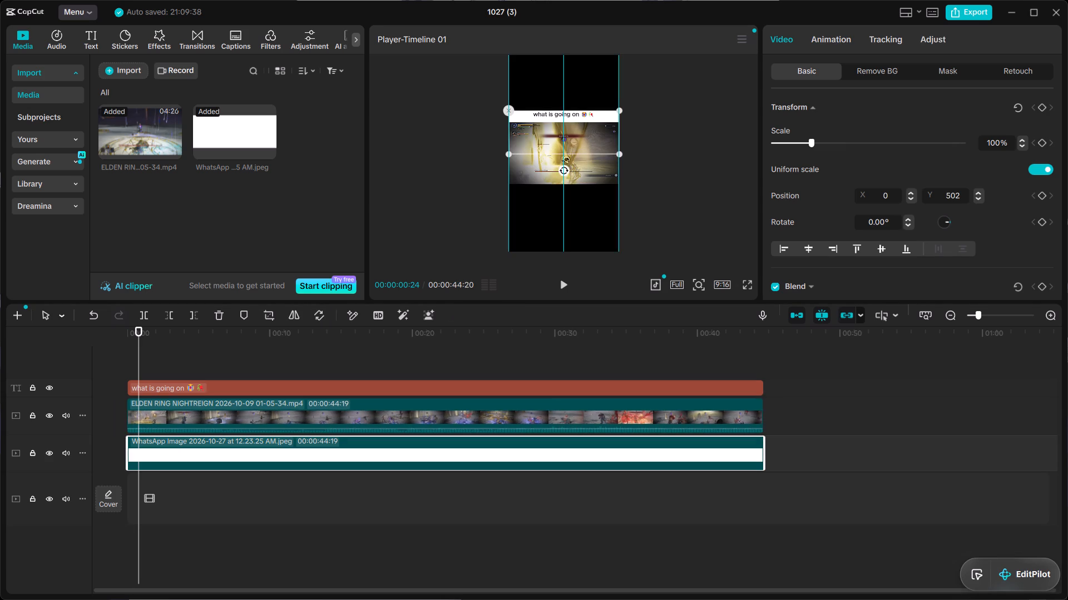
pyautogui.moveTo(600, 118); pyautogui.dragTo(595, 118)
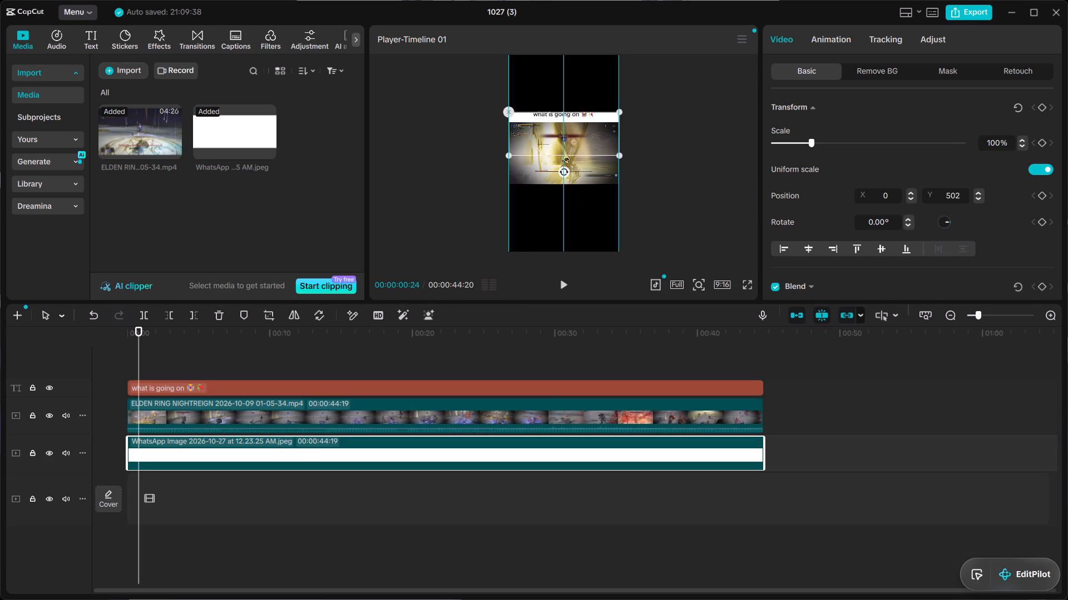
pyautogui.moveTo(595, 118); pyautogui.dragTo(595, 118)
# Move the text overlay slightly down in the frame to centre it vertically in the white band.
pyautogui.click(556, 381)
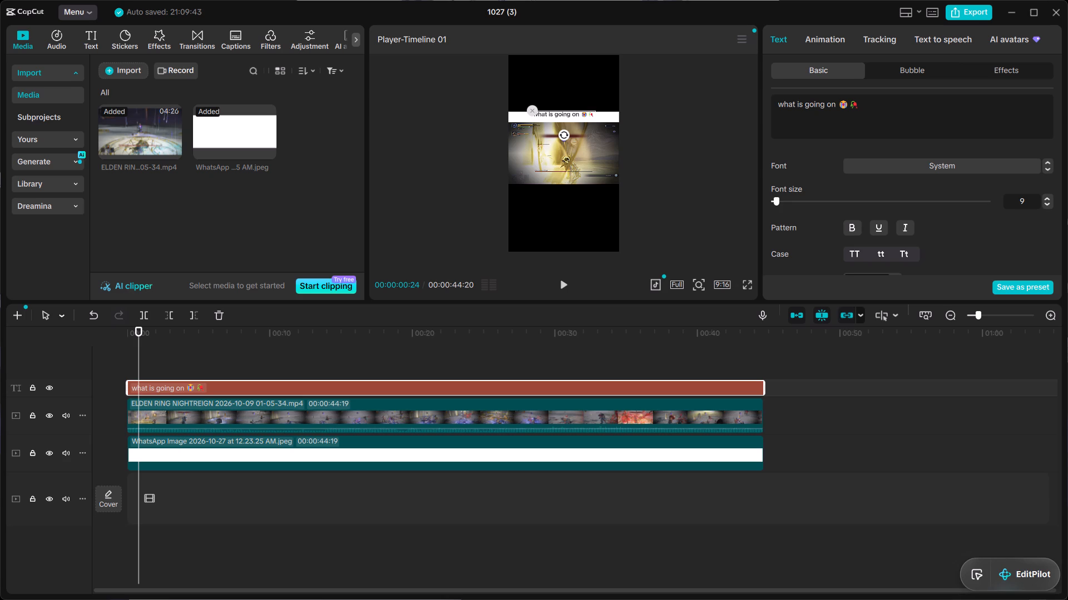
pyautogui.moveTo(583, 112); pyautogui.dragTo(583, 122)
pyautogui.moveTo(572, 111); pyautogui.dragTo(572, 118)
pyautogui.click(572, 114)
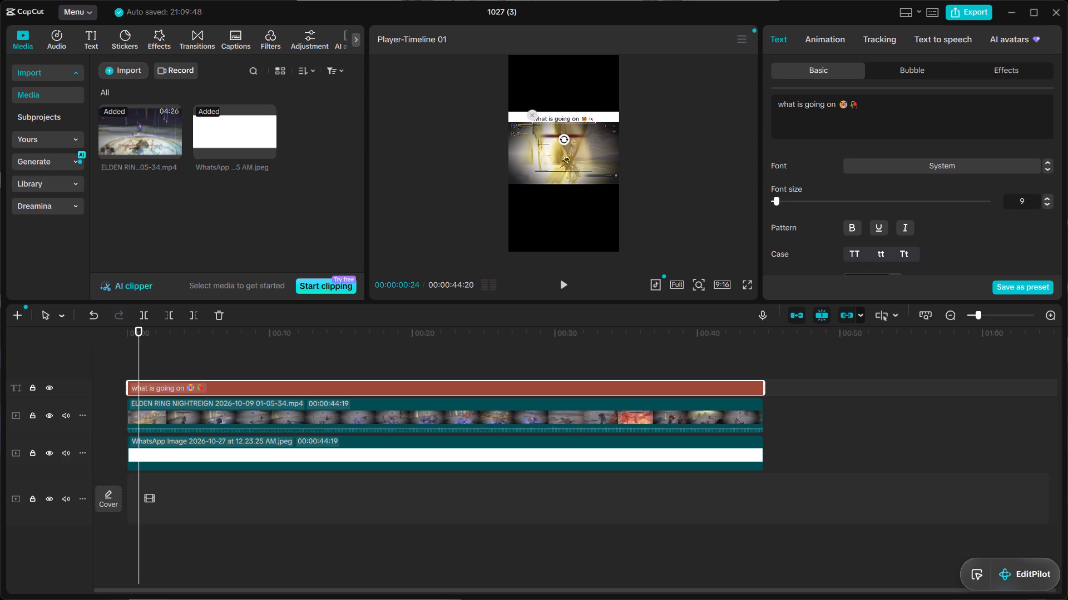
# Check the caption and its white background strip in the full-screen preview, and return to the editor.
pyautogui.click(741, 284)
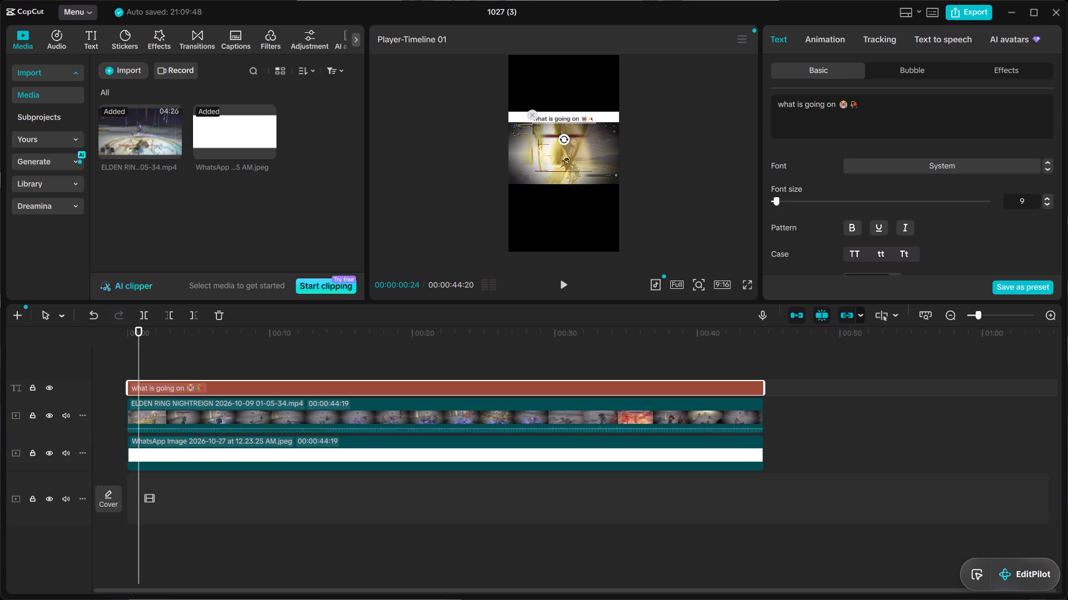
pyautogui.click(749, 279)
pyautogui.click(748, 284)
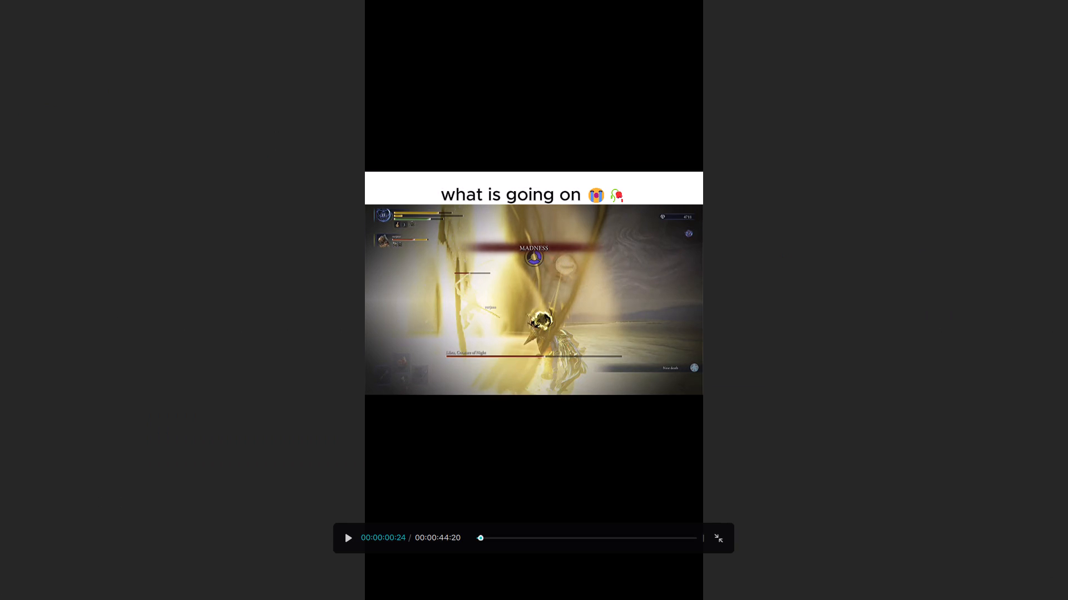
pyautogui.press('Escape')
# Move the white WhatsApp image slightly down behind the "what is going on" caption, keeping it horizontally centred, so the white strip is narrower.
pyautogui.click(573, 452)
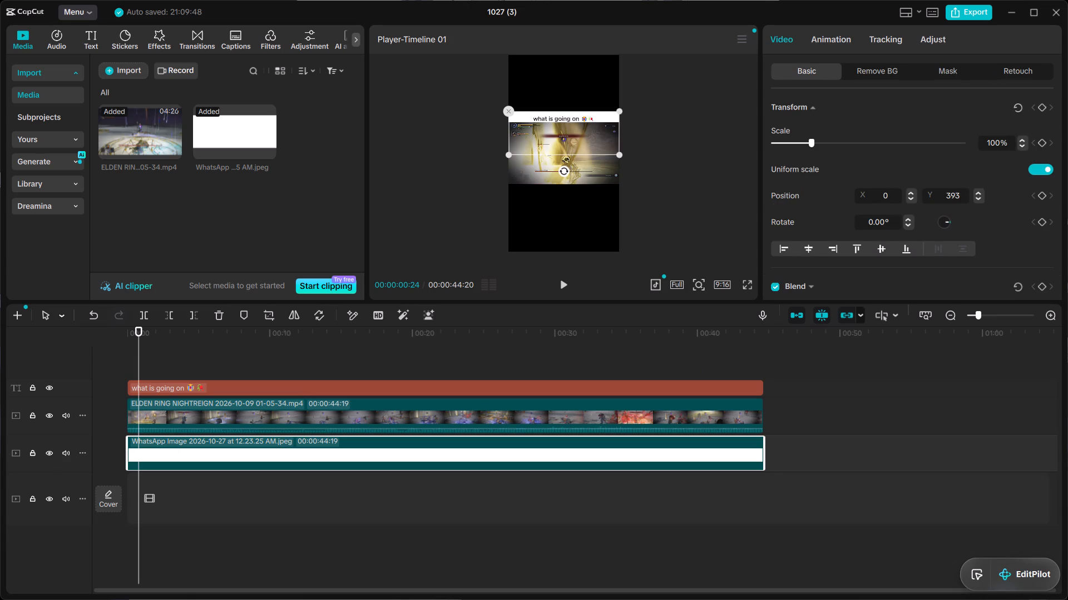
pyautogui.click(600, 116)
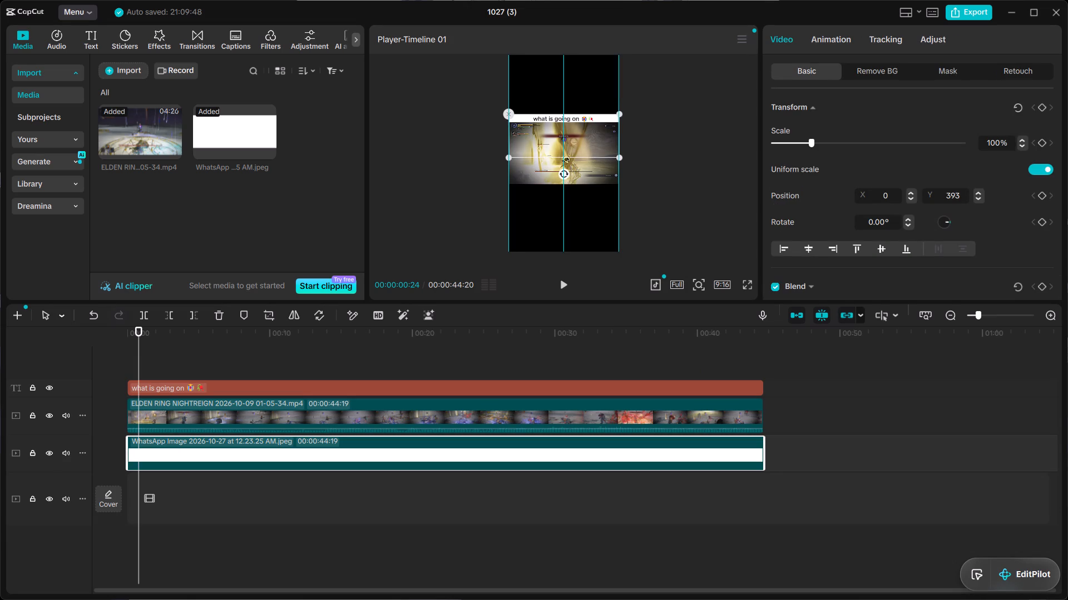
# Play the video in the full-screen preview to review the caption strip over the gameplay.
pyautogui.click(750, 280)
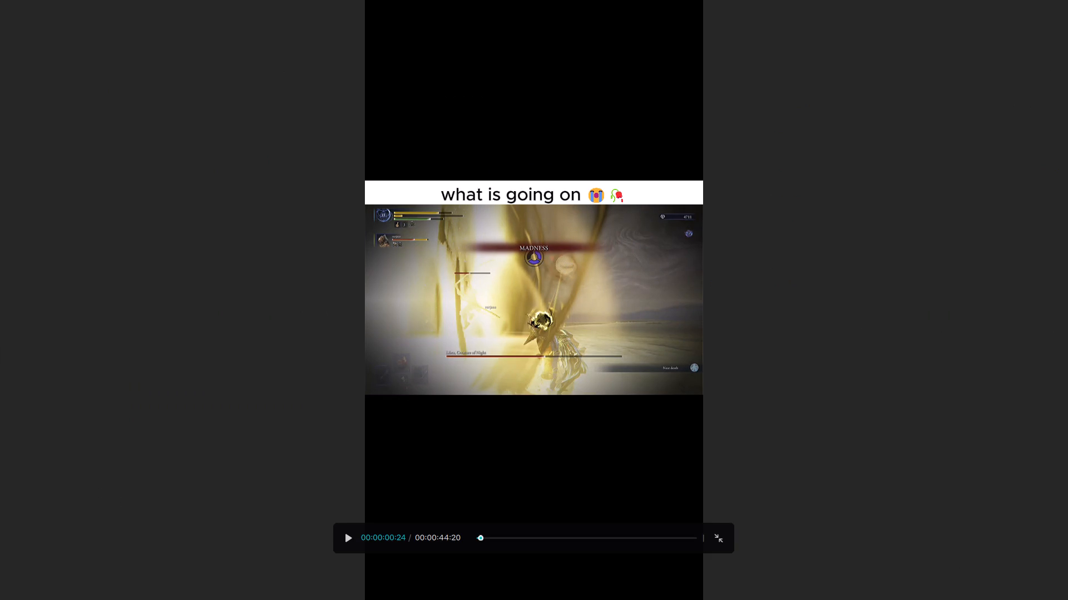
pyautogui.click(342, 541)
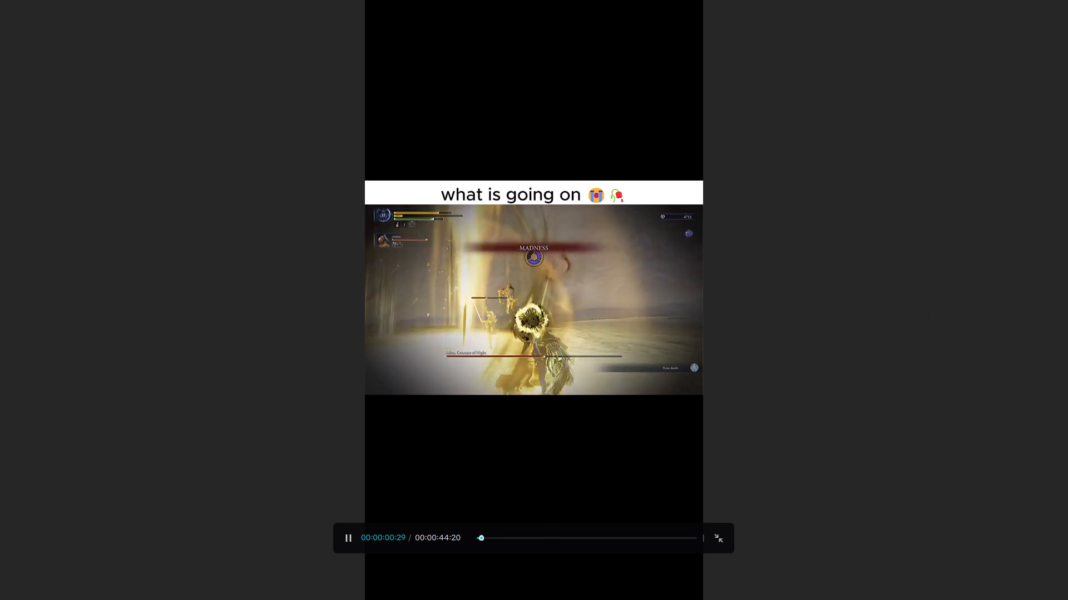
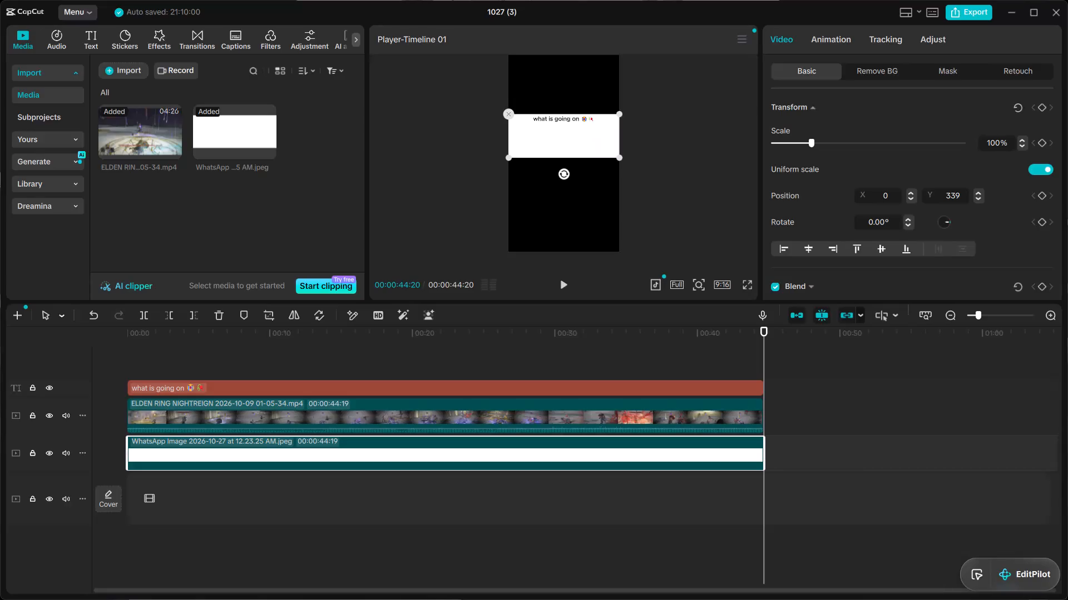
# Trim the end of the "what is going on" caption to about 00:00:44:08, just before the gameplay clip ends.
pyautogui.click(750, 413)
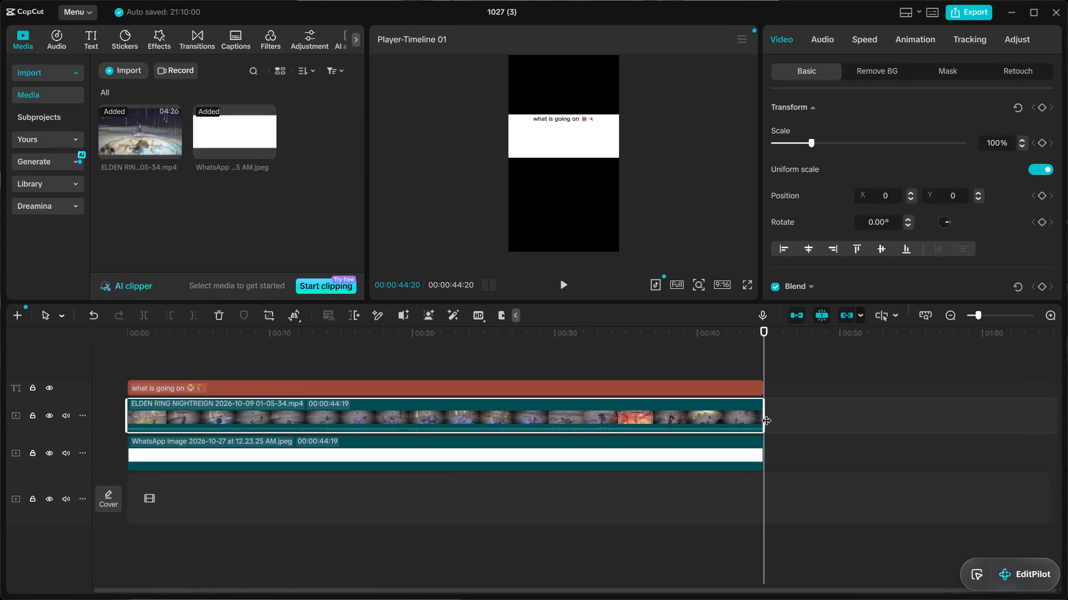
pyautogui.click(756, 385)
pyautogui.moveTo(763, 391); pyautogui.dragTo(759, 391)
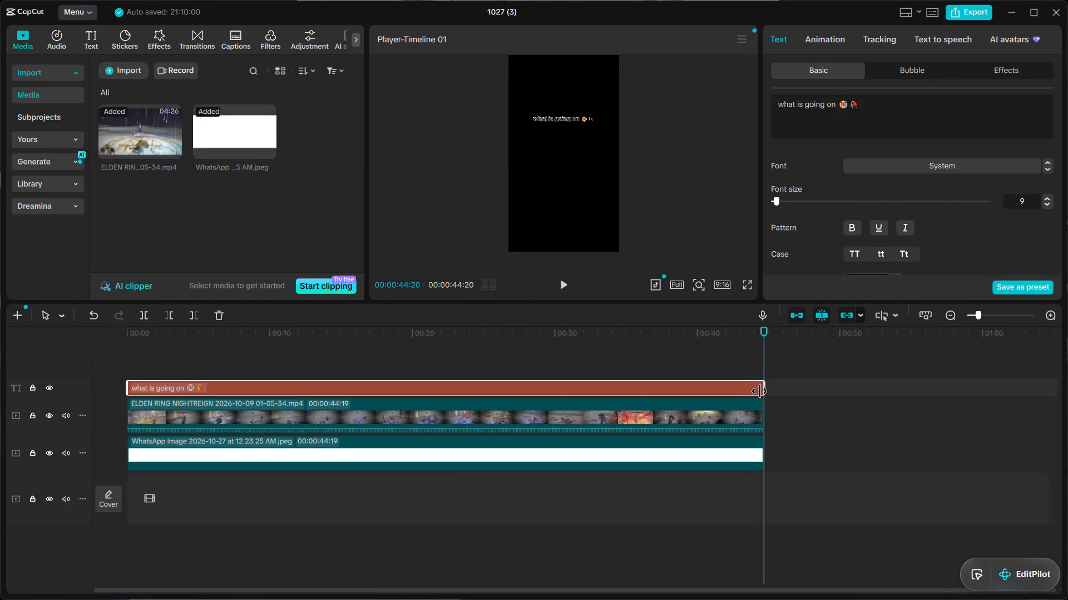
pyautogui.moveTo(759, 391); pyautogui.dragTo(759, 415)
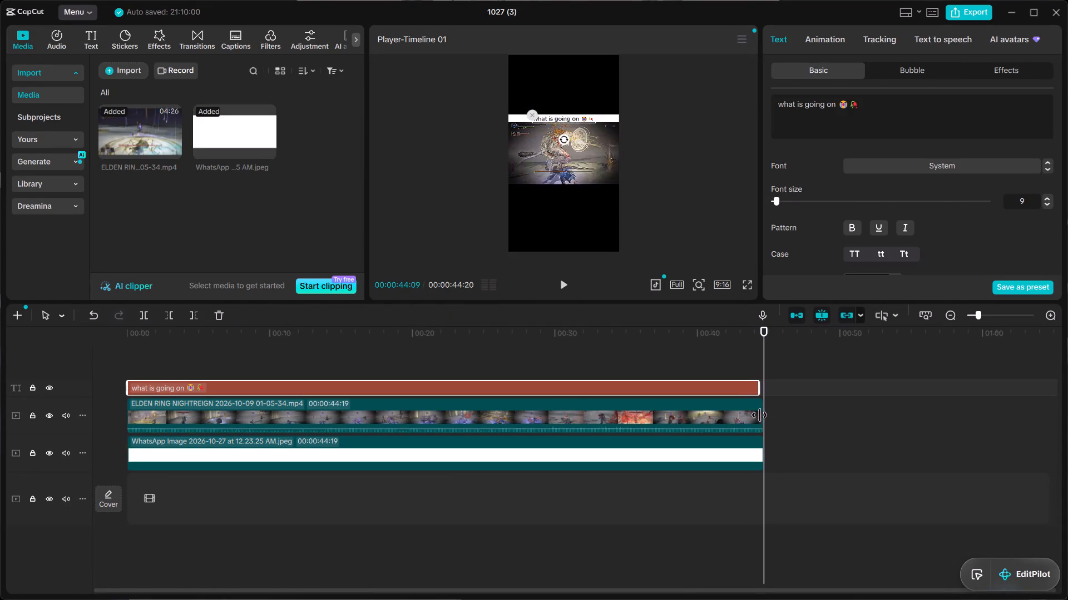
pyautogui.moveTo(759, 415); pyautogui.dragTo(758, 415)
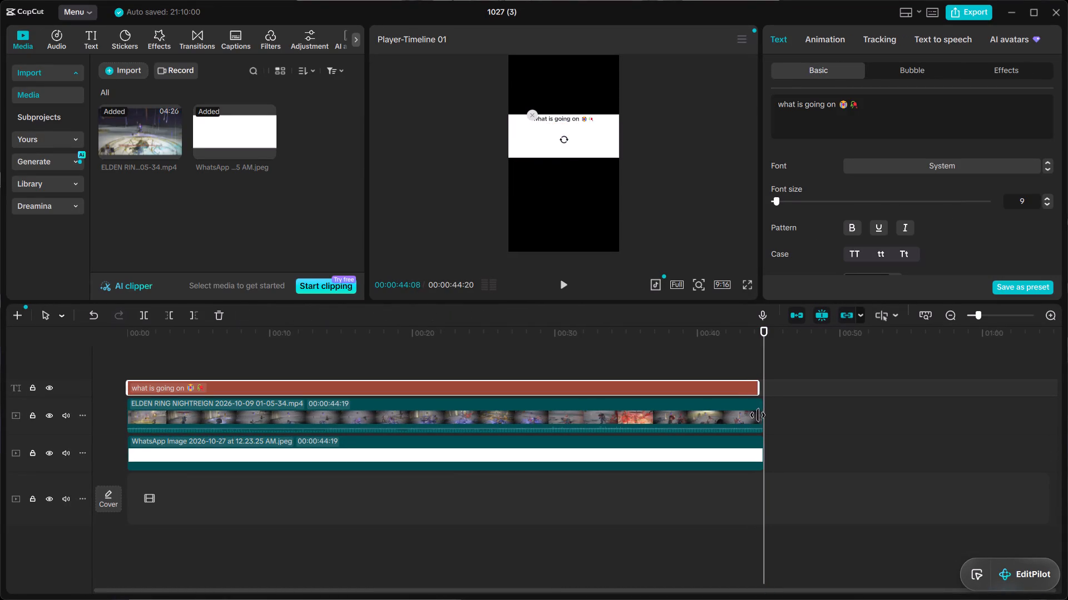
pyautogui.moveTo(758, 415); pyautogui.dragTo(758, 414)
# Shorten the white WhatsApp image clip to 00:00:44:08 so it ends together with the caption.
pyautogui.click(753, 454)
pyautogui.moveTo(763, 454); pyautogui.dragTo(761, 454)
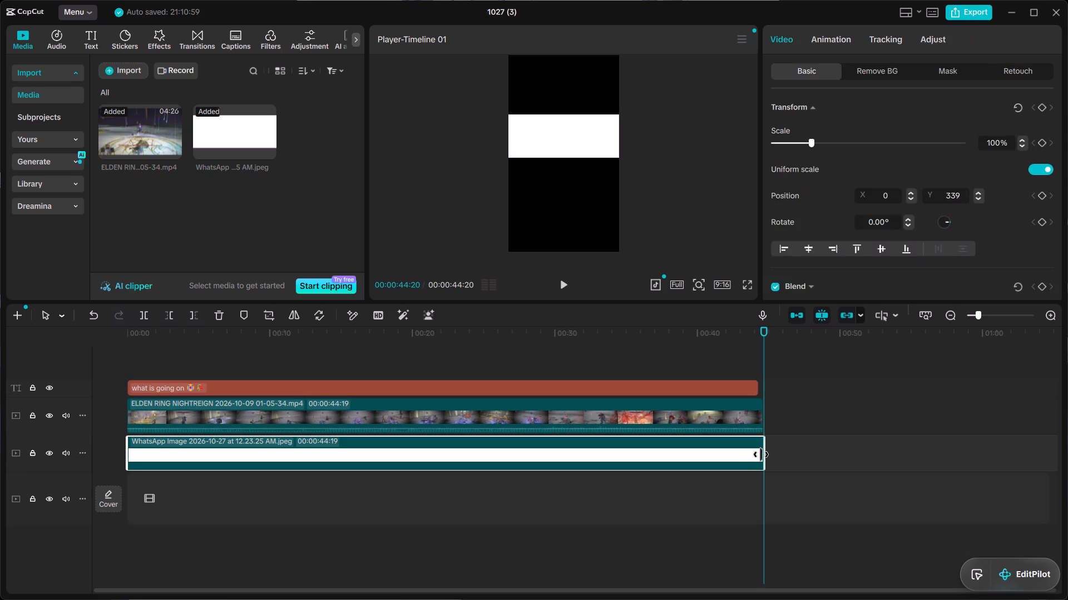
pyautogui.moveTo(761, 454); pyautogui.dragTo(758, 455)
# Play the last seconds of the video to check its ending.
pyautogui.click(684, 376)
pyautogui.click(562, 289)
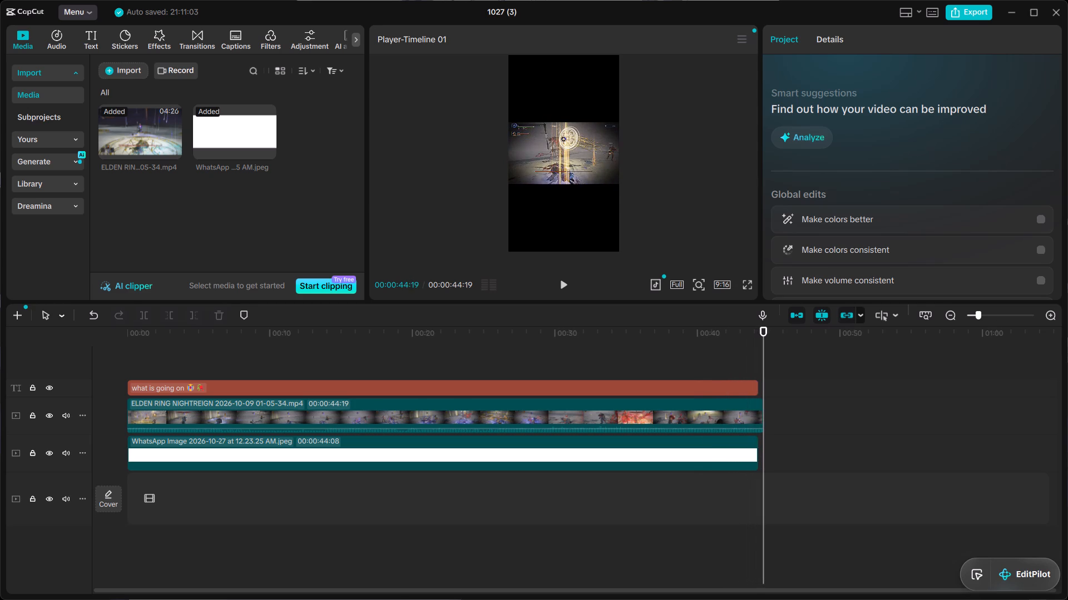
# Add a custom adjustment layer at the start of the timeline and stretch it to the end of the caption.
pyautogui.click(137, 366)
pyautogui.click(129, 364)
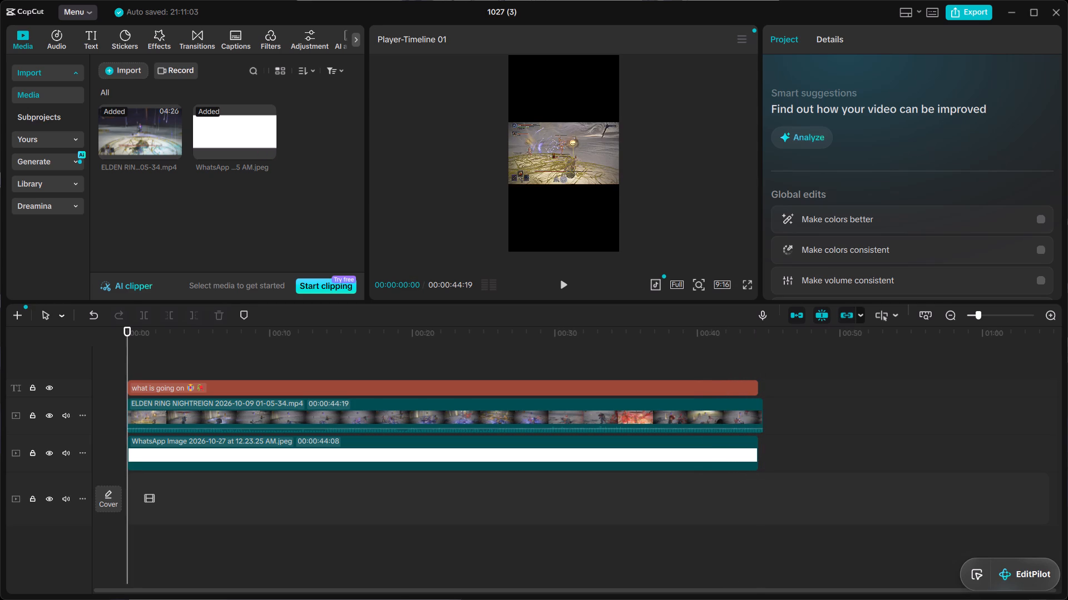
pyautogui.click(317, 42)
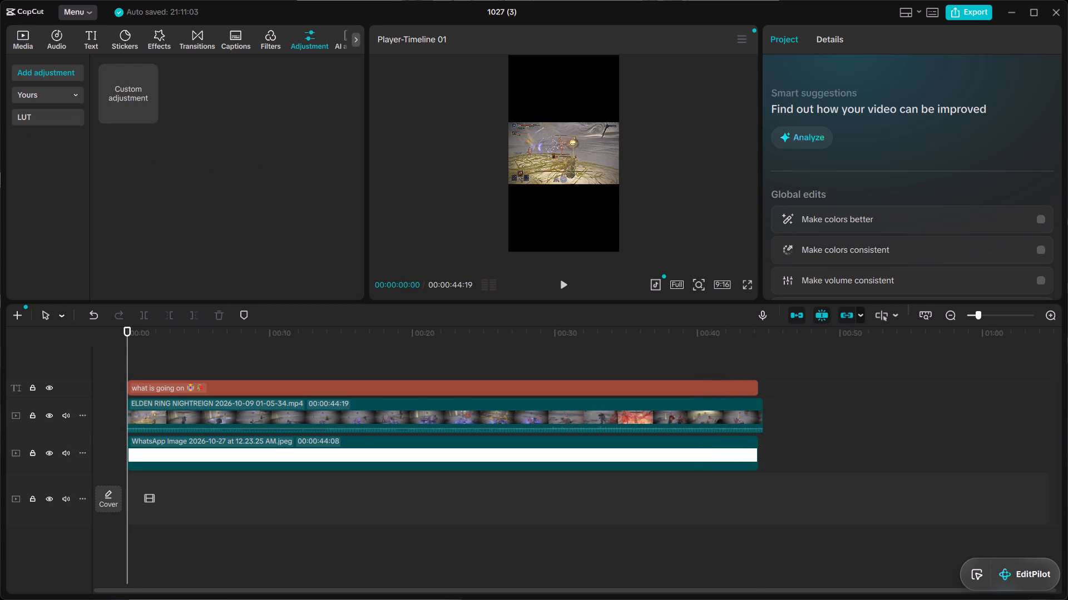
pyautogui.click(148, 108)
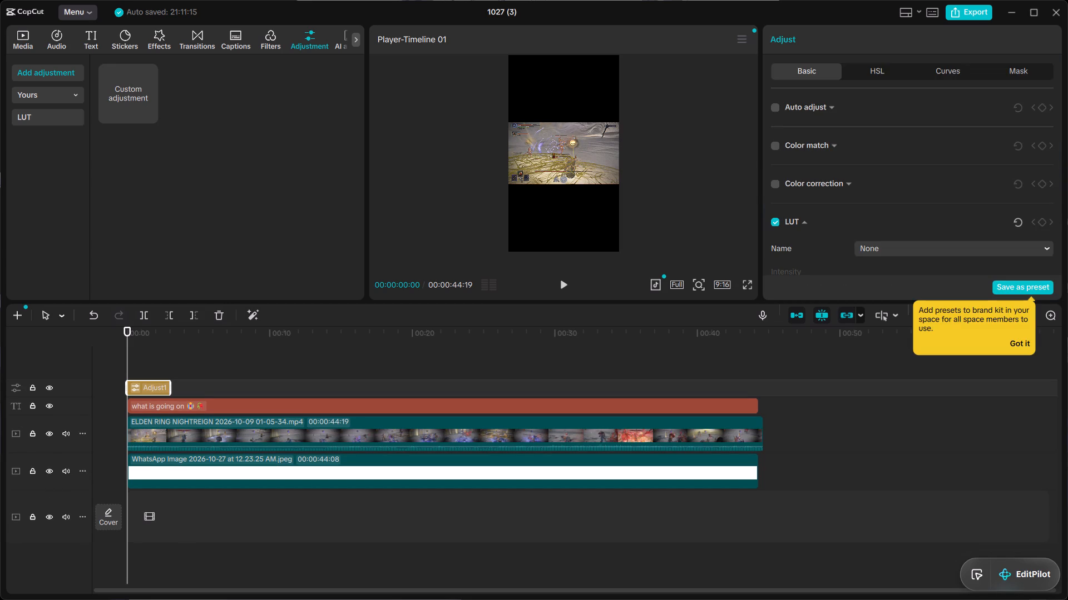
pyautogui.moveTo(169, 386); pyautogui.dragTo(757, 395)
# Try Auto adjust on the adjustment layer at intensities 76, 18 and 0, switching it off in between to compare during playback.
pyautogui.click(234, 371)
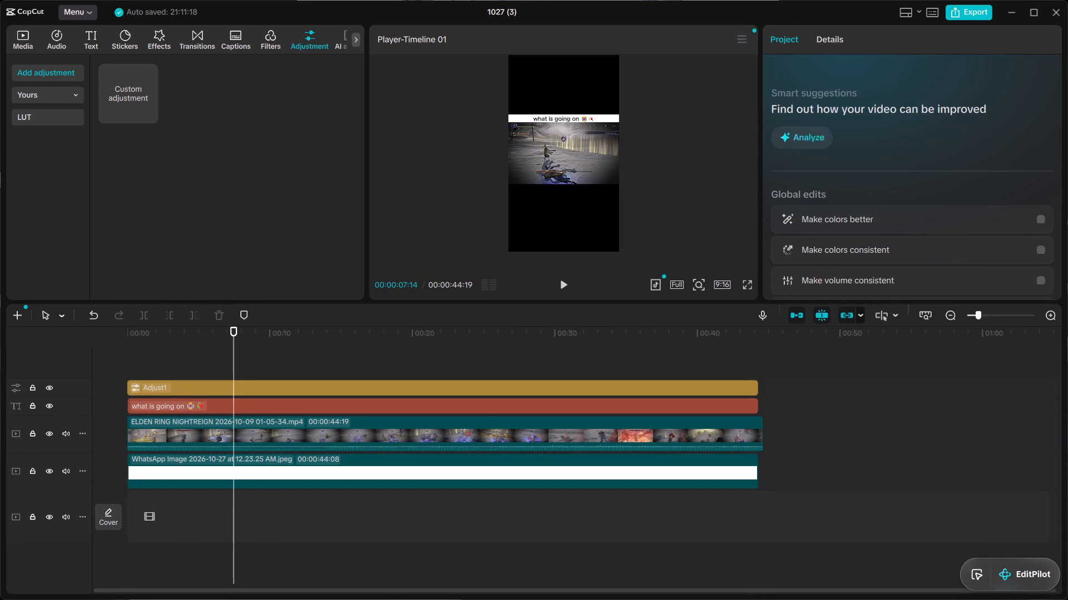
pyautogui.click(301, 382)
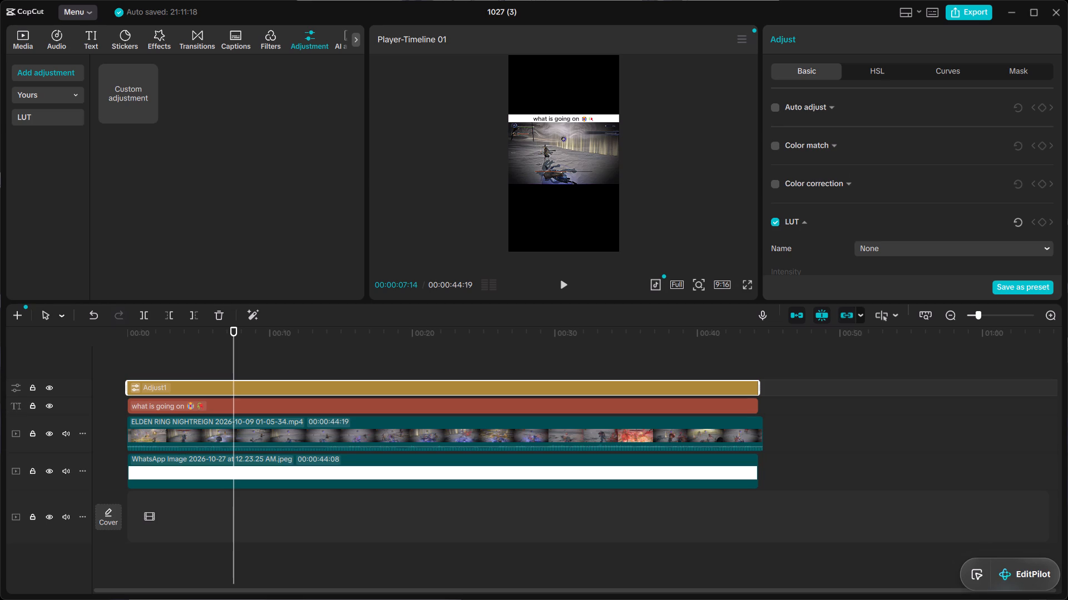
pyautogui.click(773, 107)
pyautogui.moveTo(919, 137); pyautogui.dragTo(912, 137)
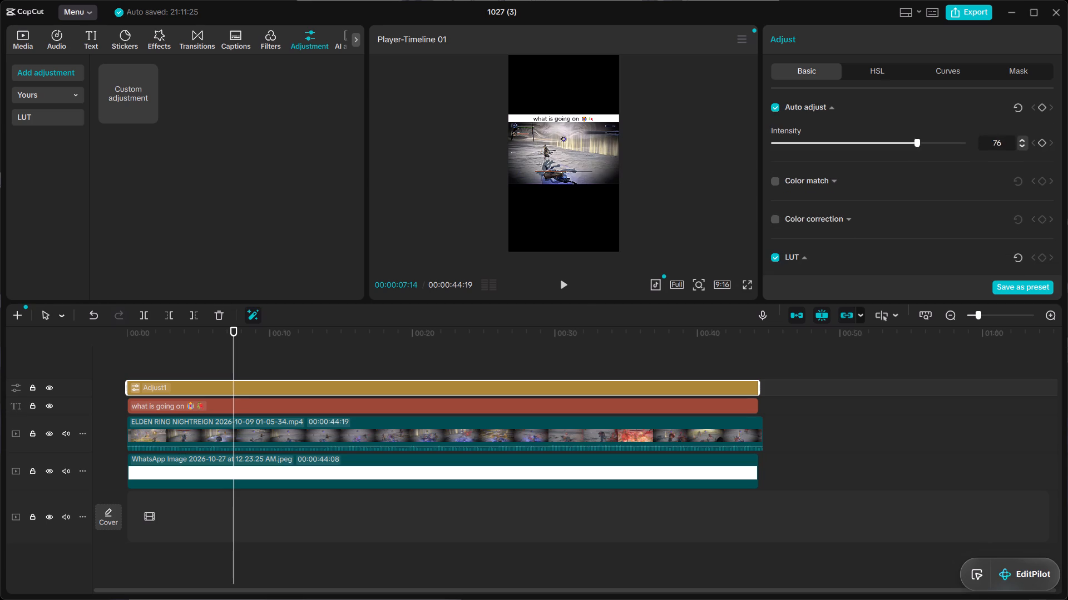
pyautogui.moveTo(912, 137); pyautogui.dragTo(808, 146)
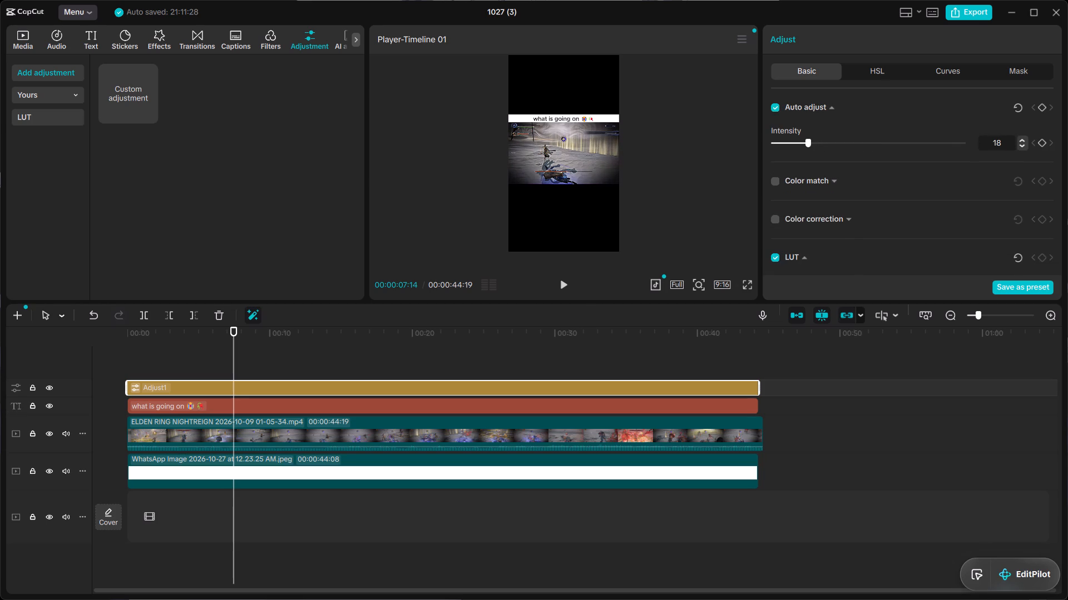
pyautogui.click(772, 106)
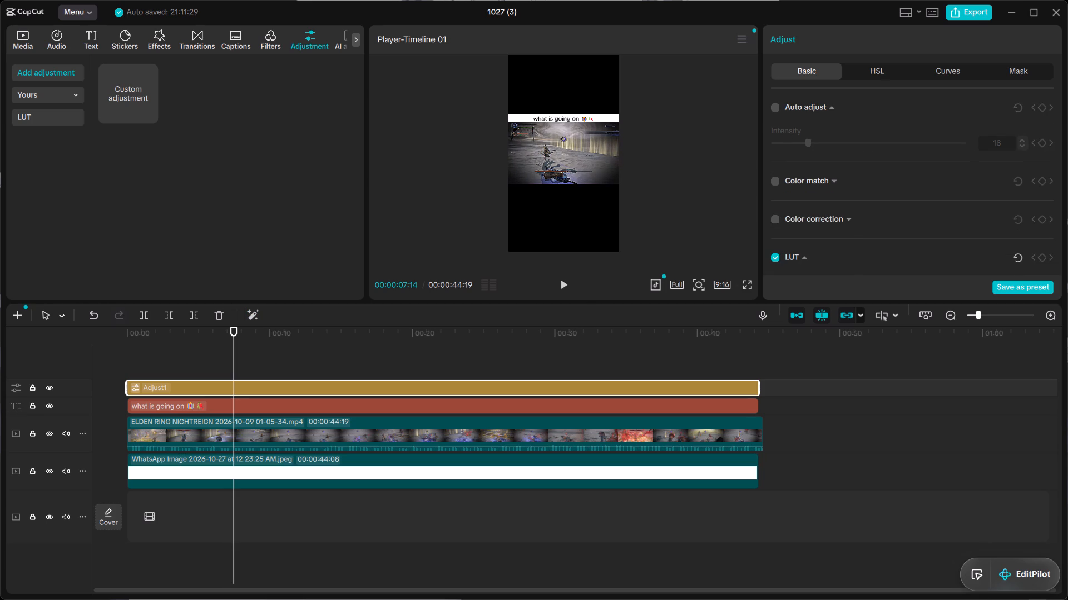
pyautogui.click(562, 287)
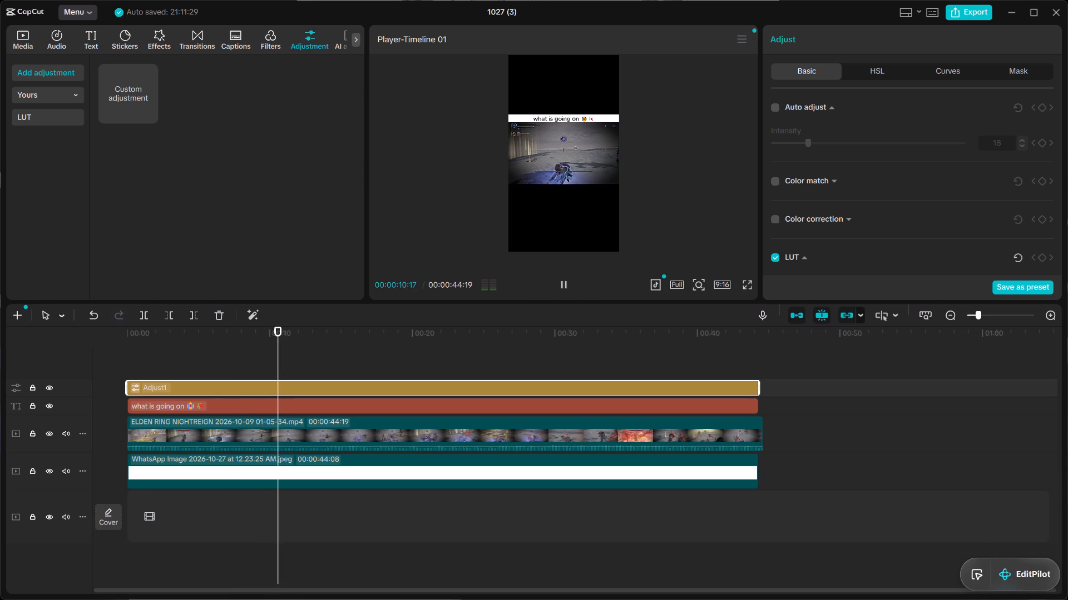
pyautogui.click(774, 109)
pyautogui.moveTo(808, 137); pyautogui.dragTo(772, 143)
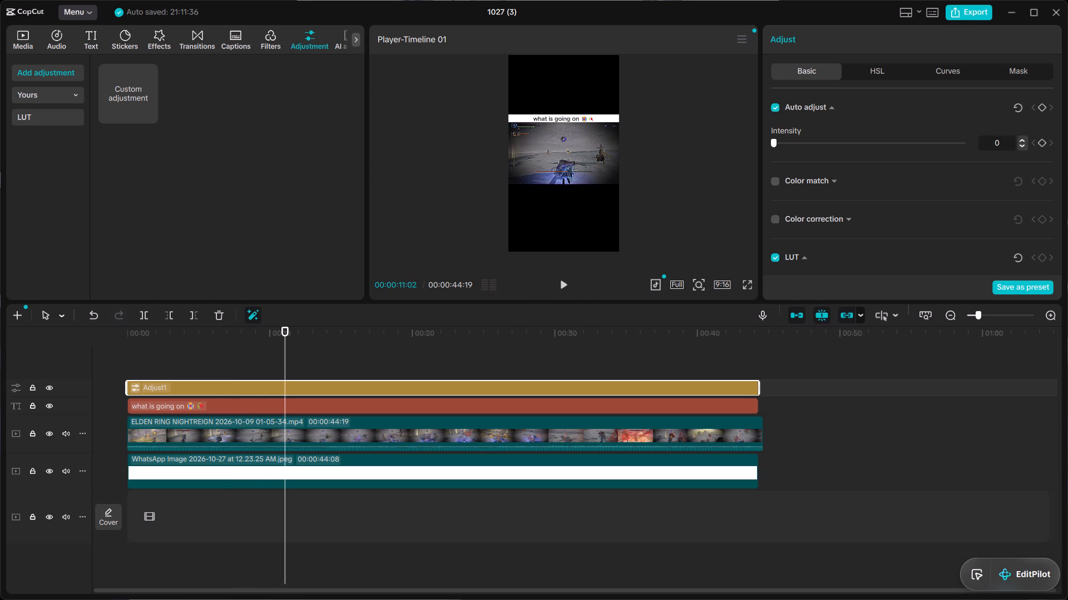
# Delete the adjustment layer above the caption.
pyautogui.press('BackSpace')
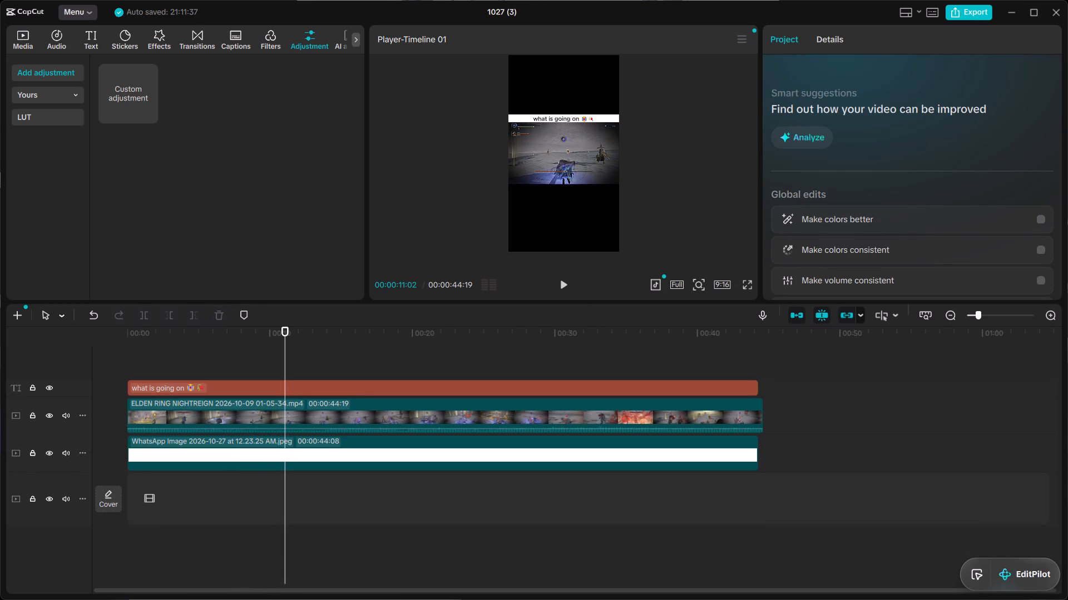
# Play the video from near the start and review the unadjusted gameplay and caption in the full-screen preview.
pyautogui.click(156, 337)
pyautogui.click(558, 289)
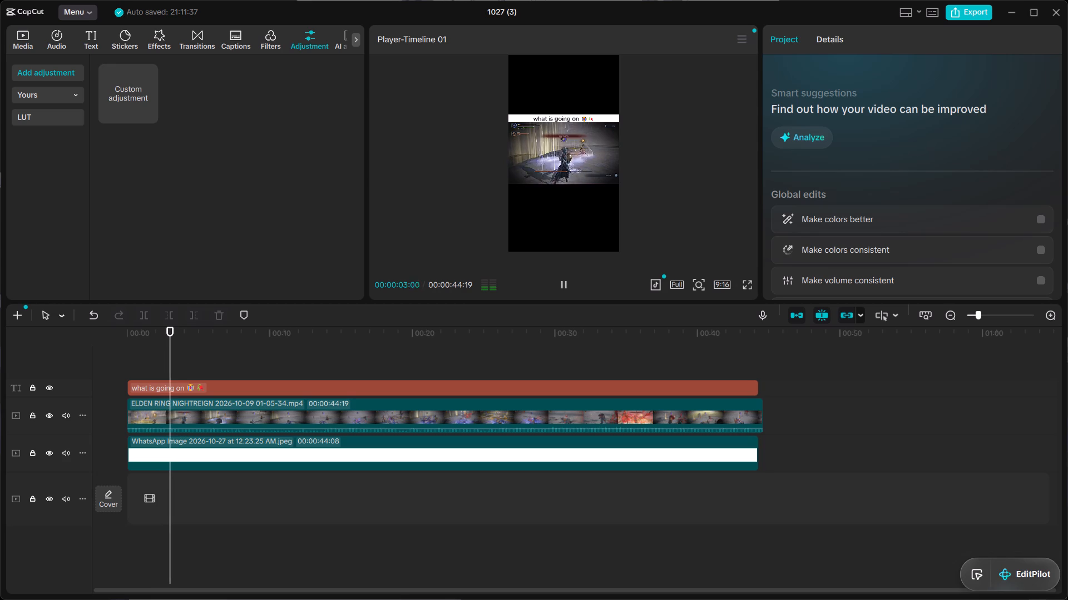
pyautogui.click(737, 277)
pyautogui.click(753, 280)
pyautogui.click(749, 280)
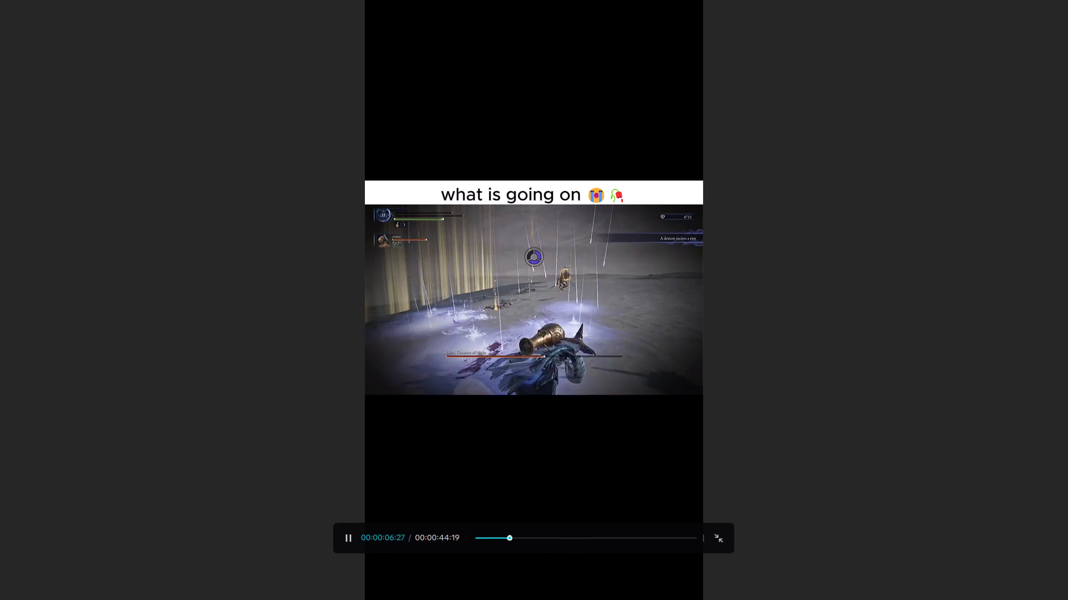
pyautogui.press('Escape')
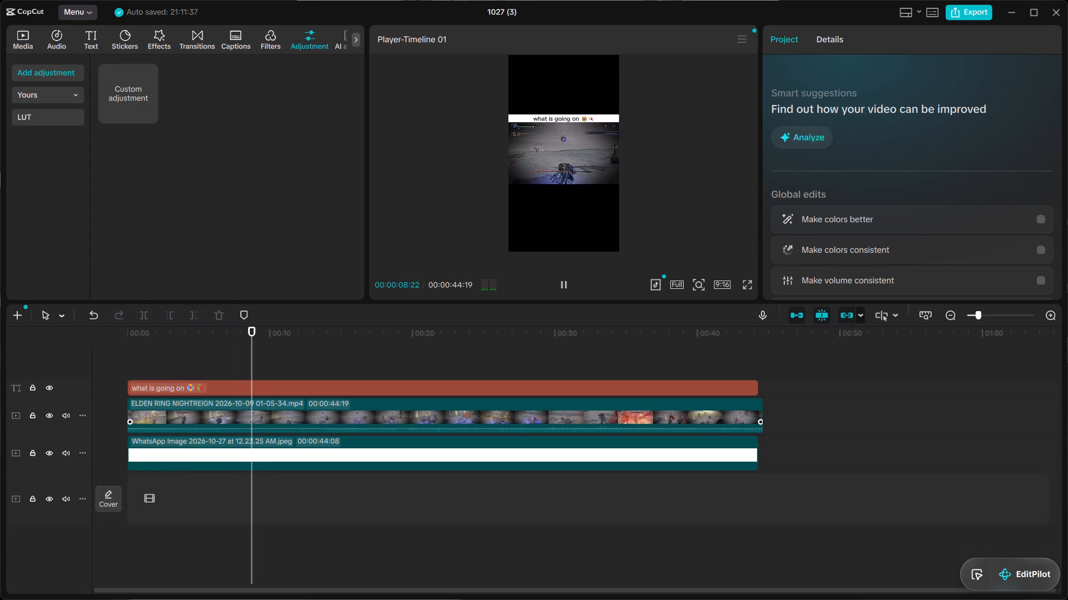
pyautogui.click(384, 453)
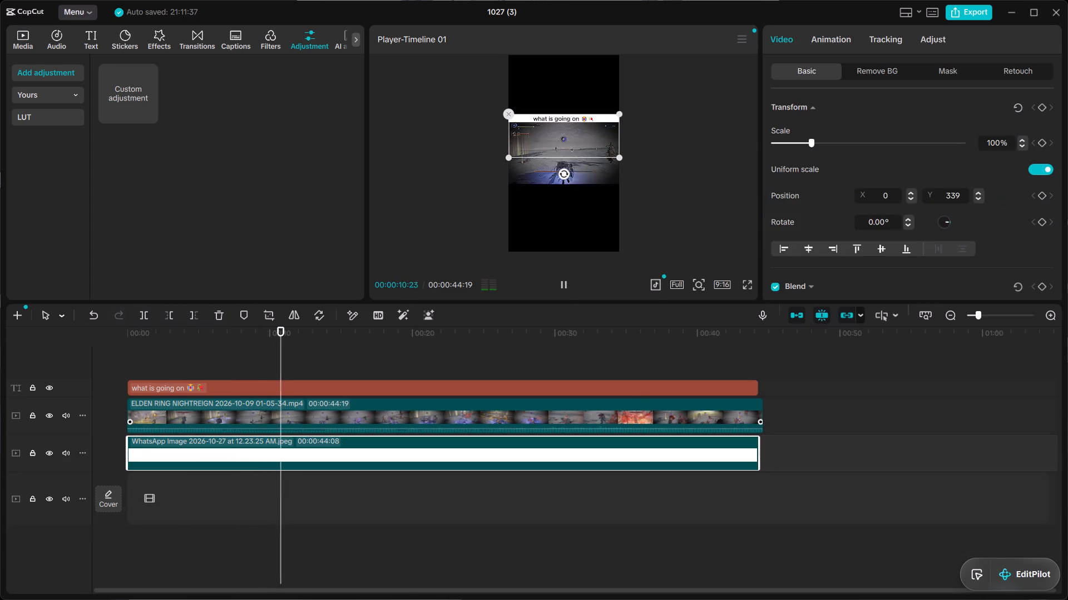
pyautogui.click(482, 392)
pyautogui.click(495, 419)
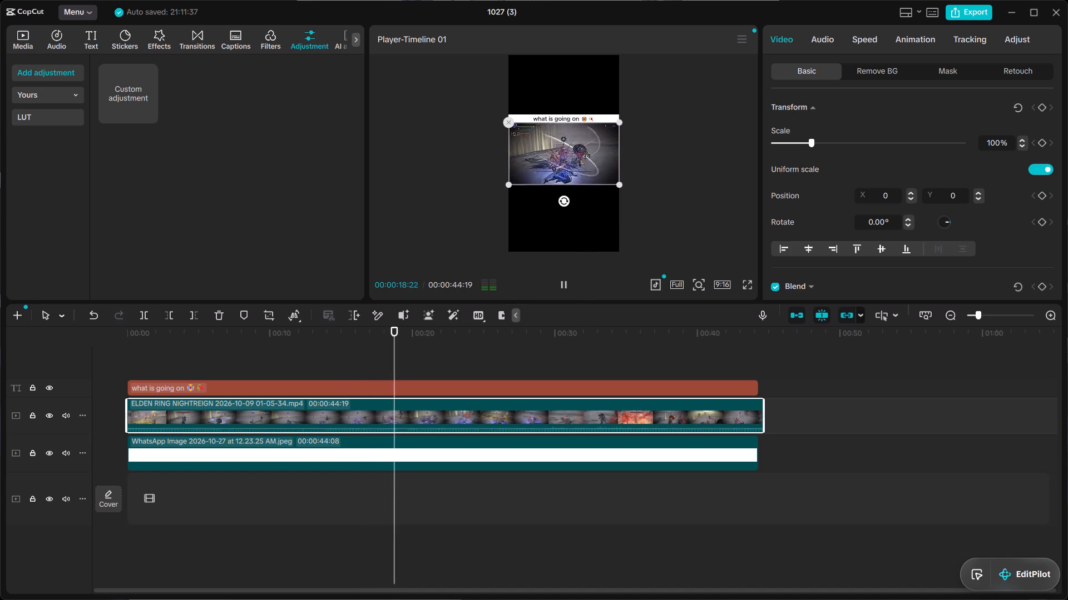
pyautogui.click(746, 280)
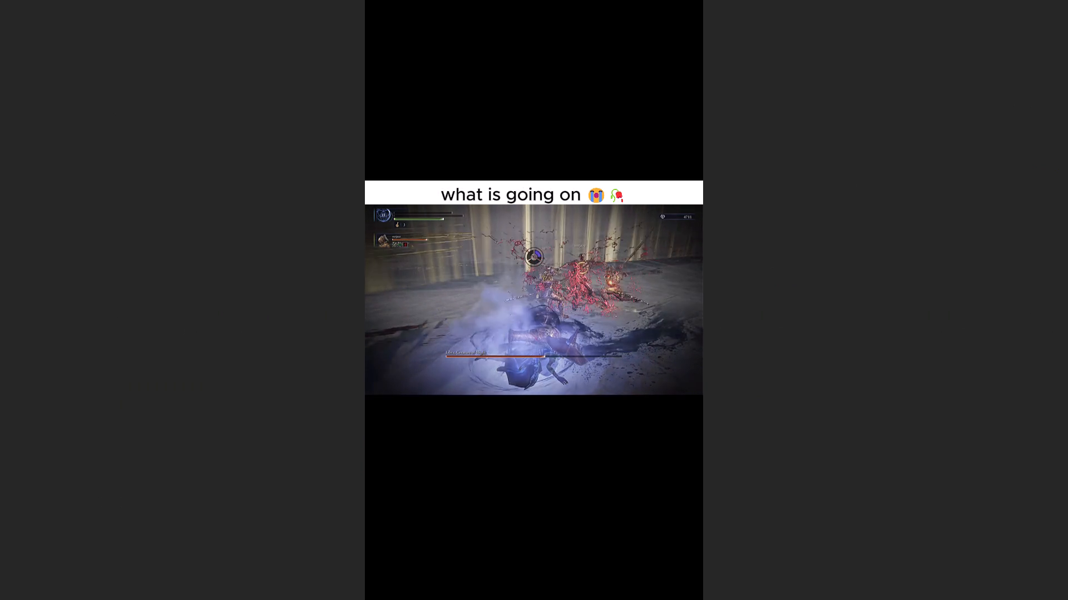
pyautogui.press('Escape')
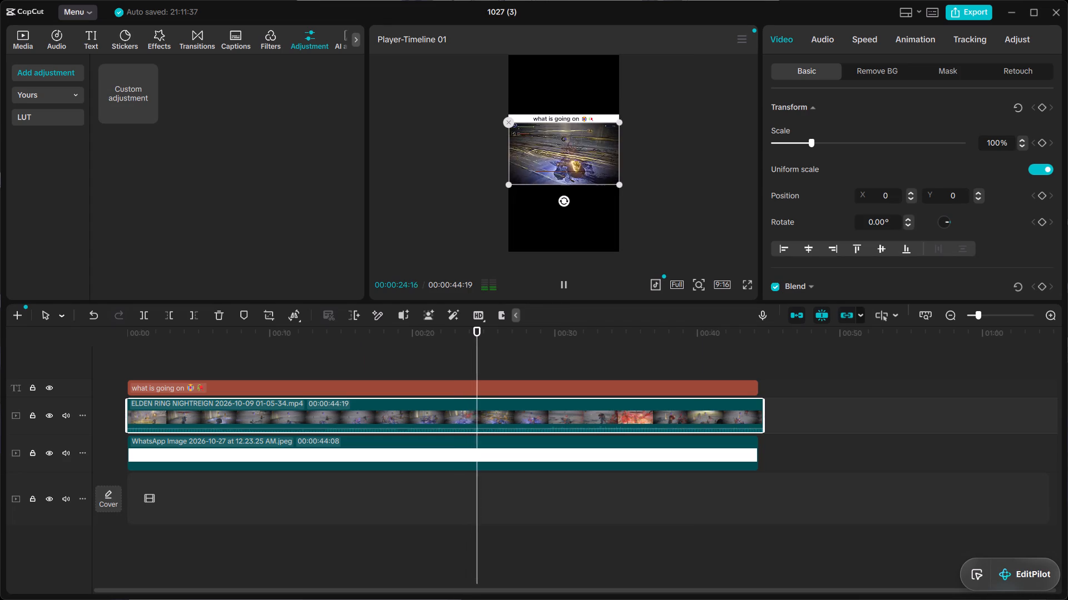
# Add a new custom adjustment layer and stretch it from the start of the timeline to the end of the caption.
pyautogui.click(133, 354)
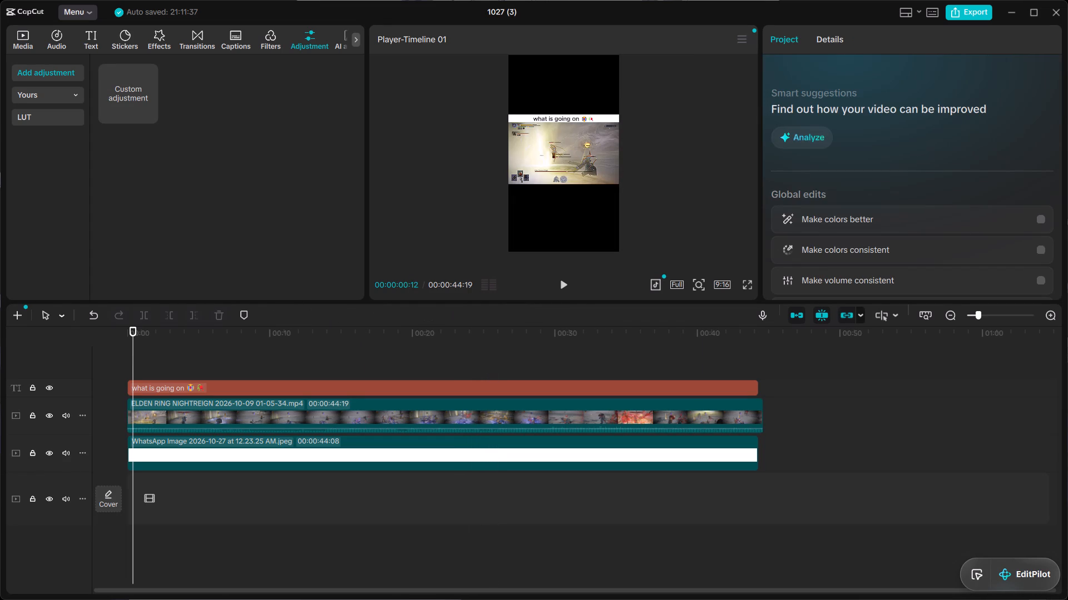
pyautogui.click(155, 113)
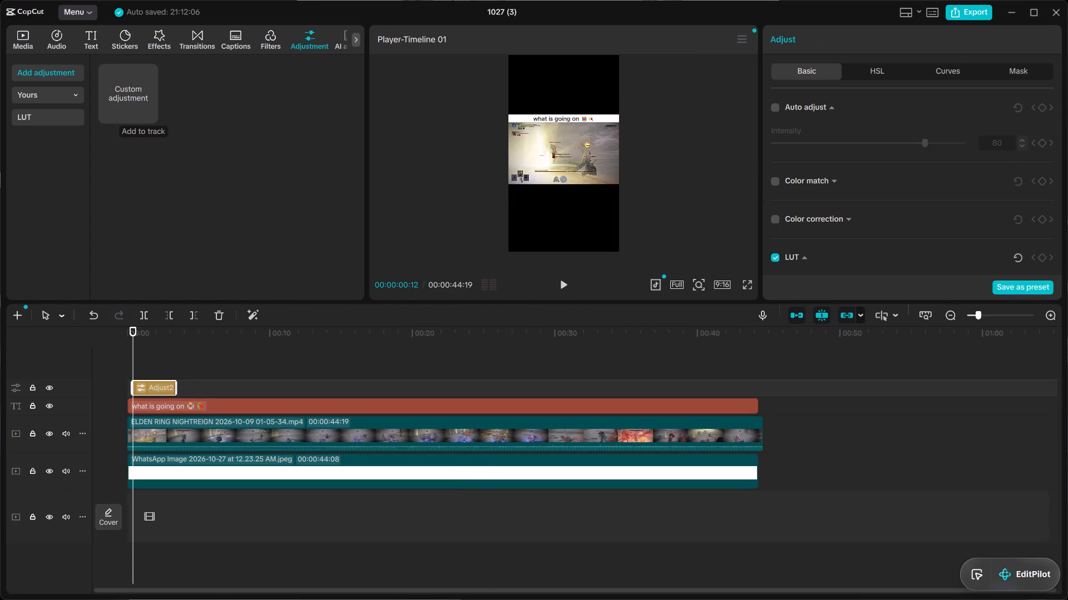
pyautogui.moveTo(179, 382); pyautogui.dragTo(706, 402)
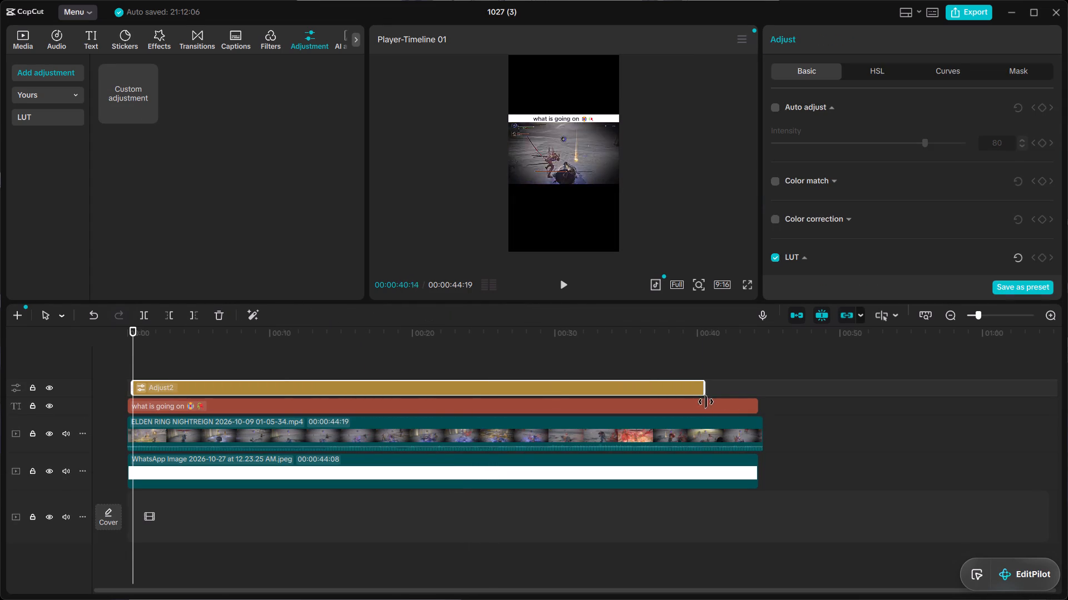
pyautogui.moveTo(706, 402); pyautogui.dragTo(757, 402)
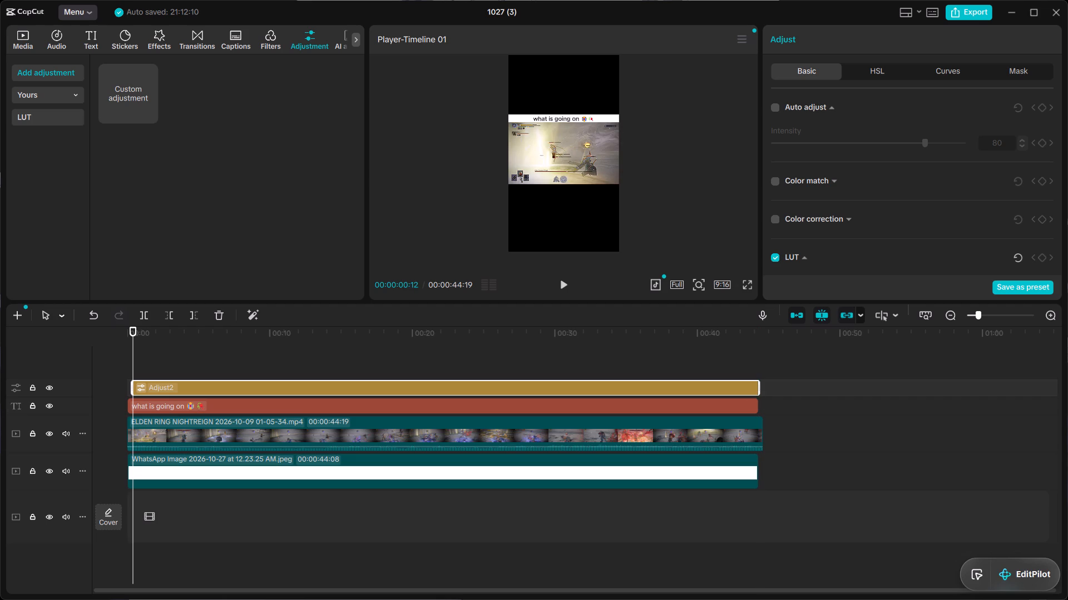
pyautogui.moveTo(131, 381); pyautogui.dragTo(121, 380)
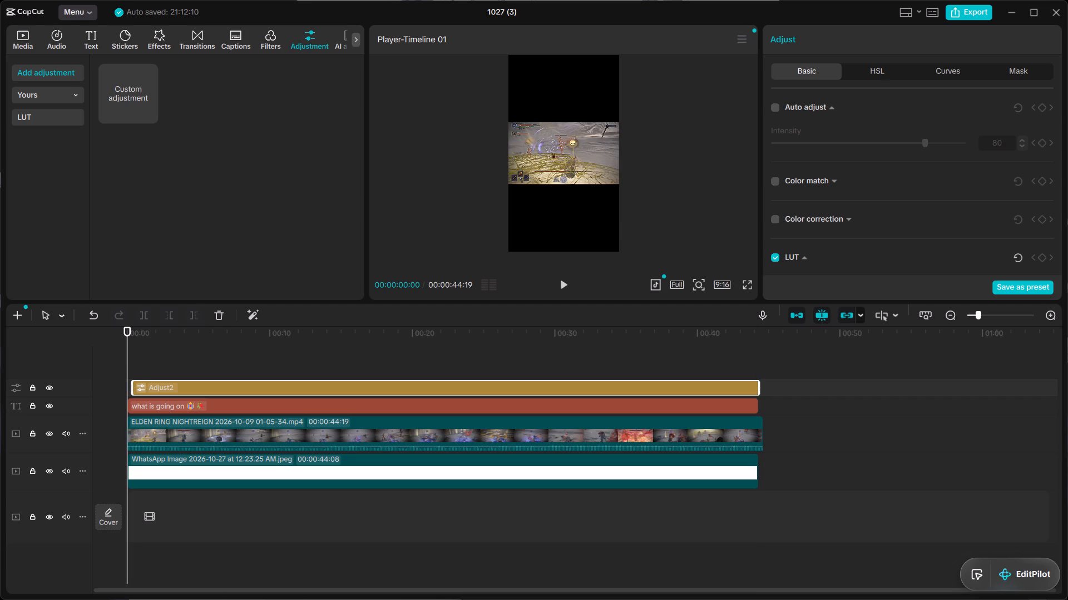
pyautogui.moveTo(133, 383); pyautogui.dragTo(104, 384)
# Turn on Auto adjust for the adjustment layer, try intensities 8, 20 and 0, and set it to 97 on a gameplay frame around 00:00:08:16.
pyautogui.click(777, 106)
pyautogui.moveTo(920, 137); pyautogui.dragTo(788, 153)
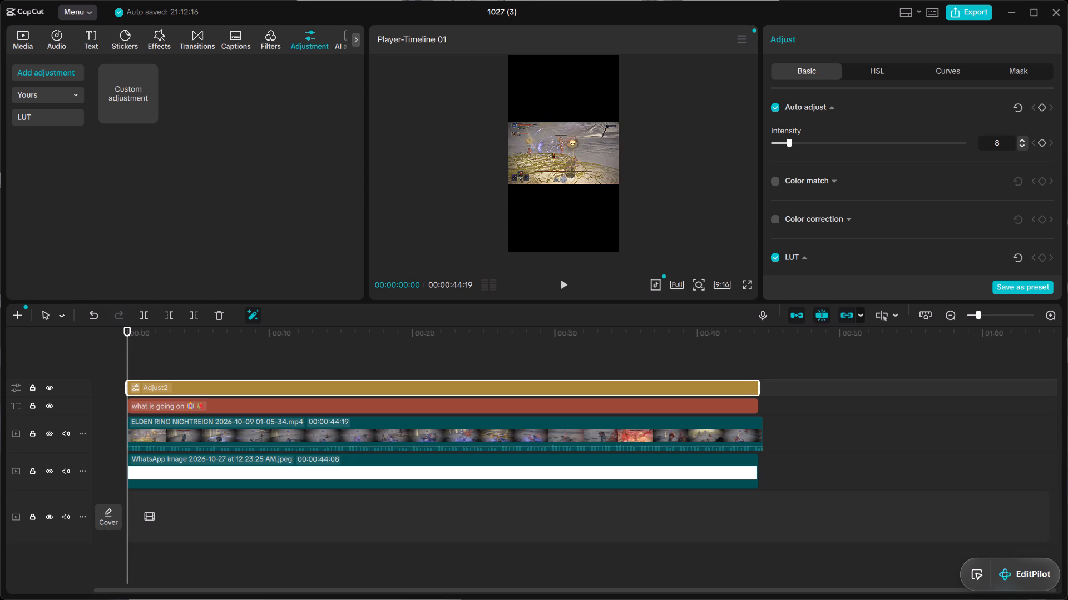
pyautogui.moveTo(788, 153); pyautogui.dragTo(813, 157)
pyautogui.moveTo(813, 157); pyautogui.dragTo(770, 154)
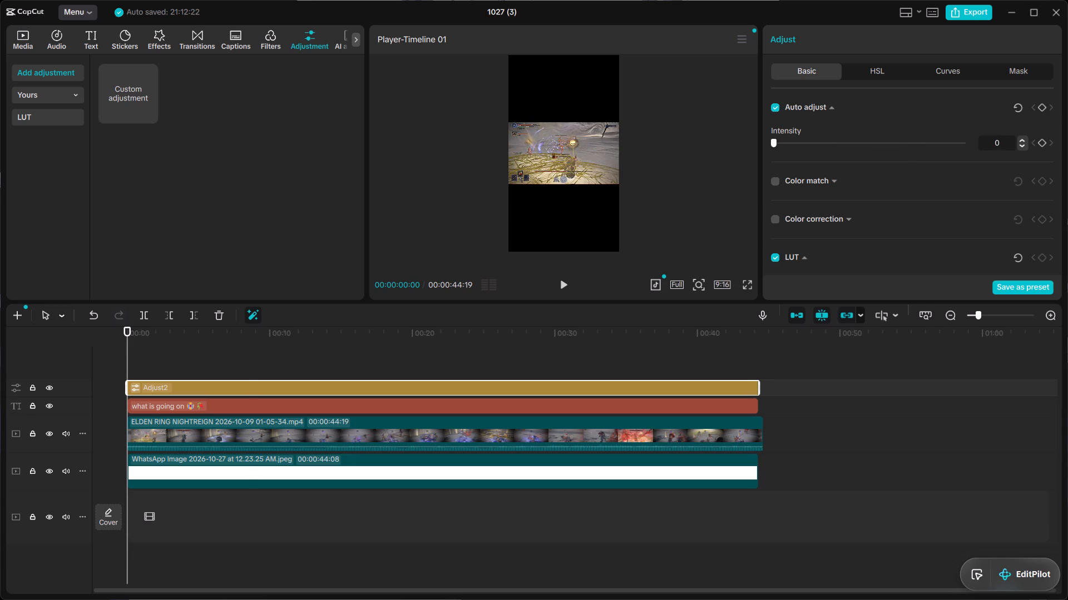
pyautogui.click(248, 370)
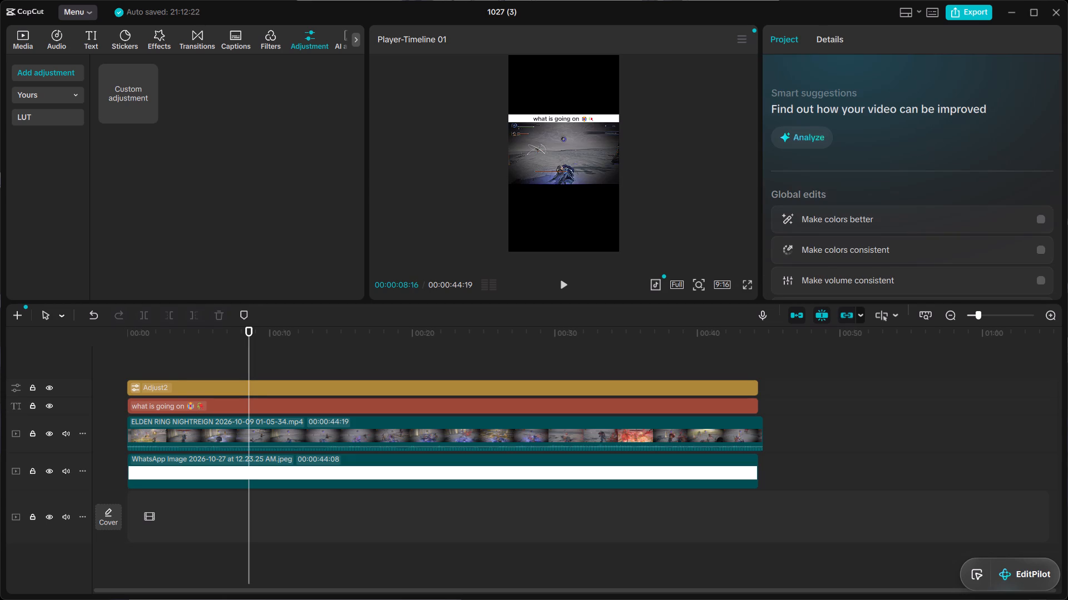
pyautogui.click(487, 389)
pyautogui.moveTo(774, 138); pyautogui.dragTo(957, 126)
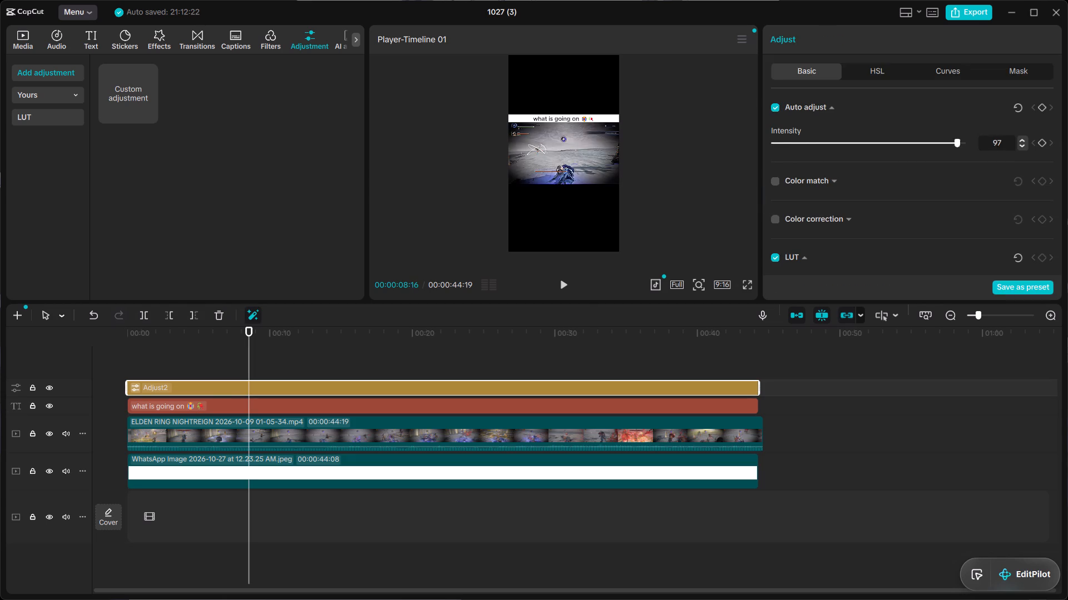
# Set the adjustment layer's Auto adjust intensity to 8.
pyautogui.moveTo(957, 126); pyautogui.dragTo(805, 152)
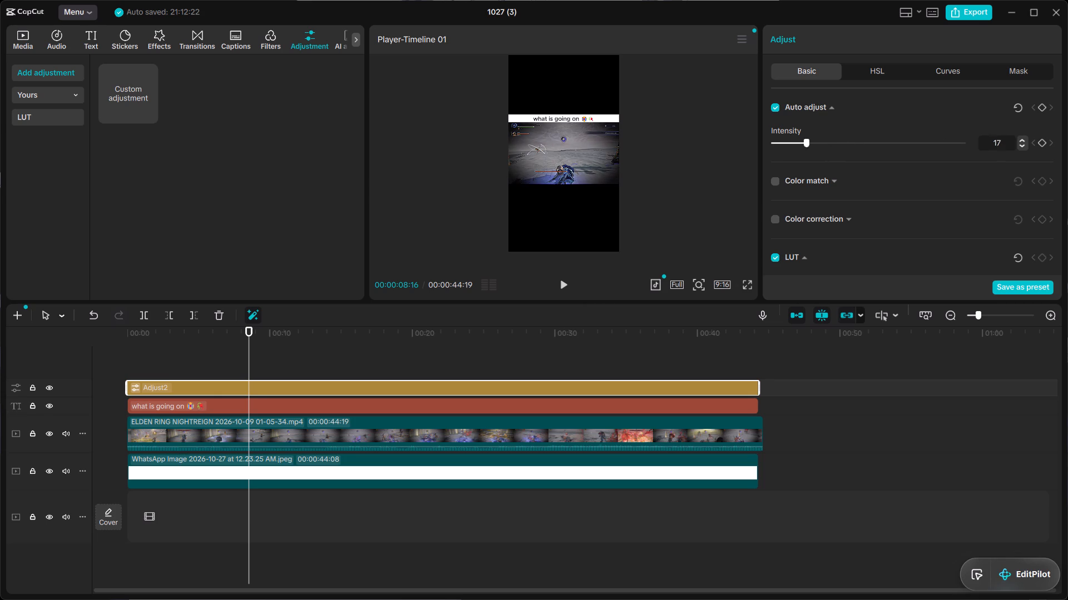
pyautogui.moveTo(805, 152); pyautogui.dragTo(789, 152)
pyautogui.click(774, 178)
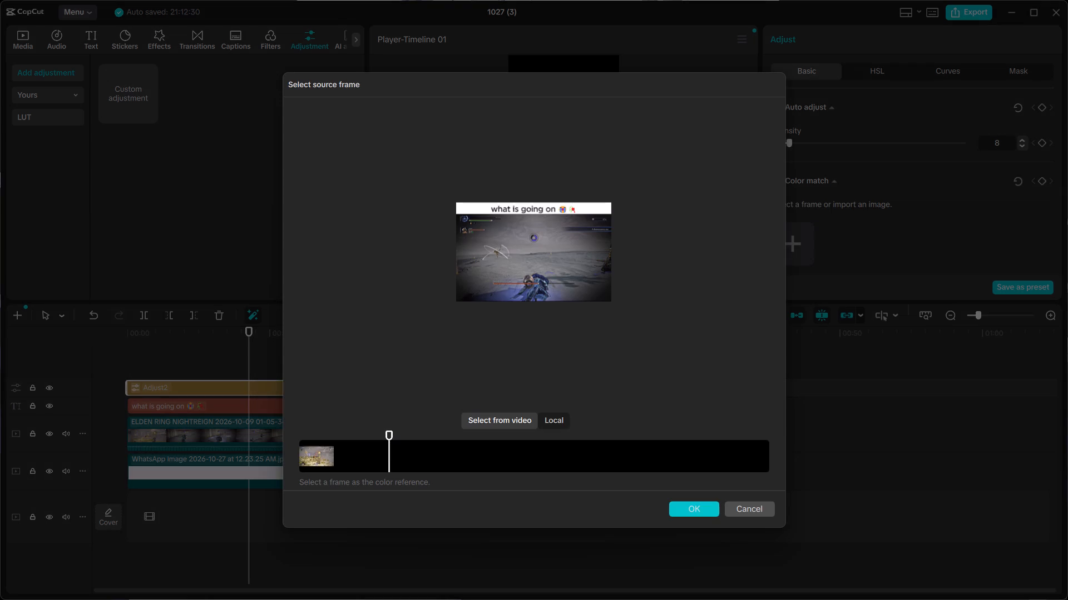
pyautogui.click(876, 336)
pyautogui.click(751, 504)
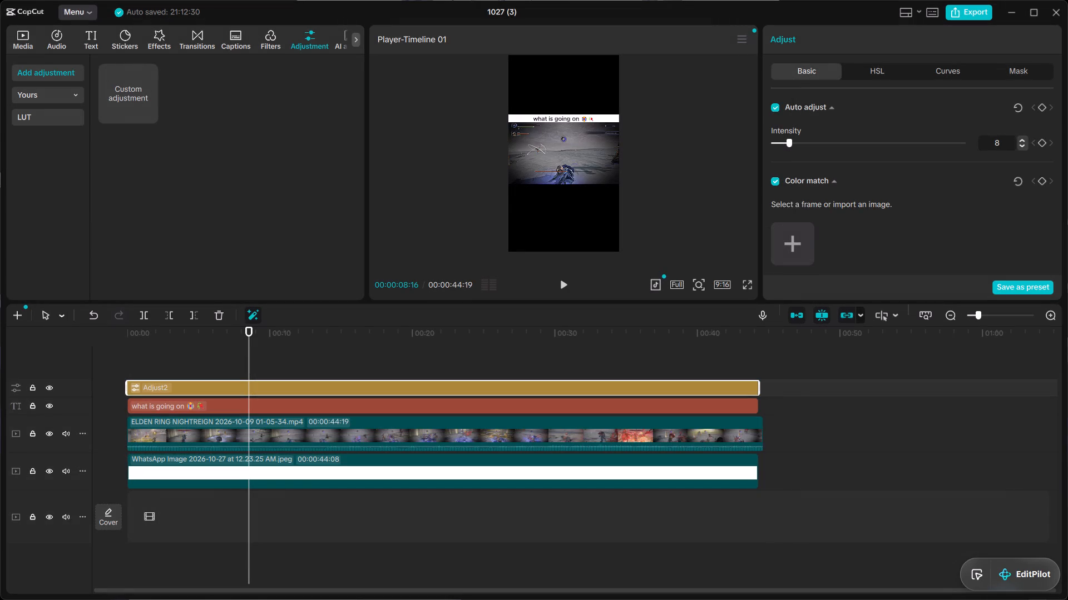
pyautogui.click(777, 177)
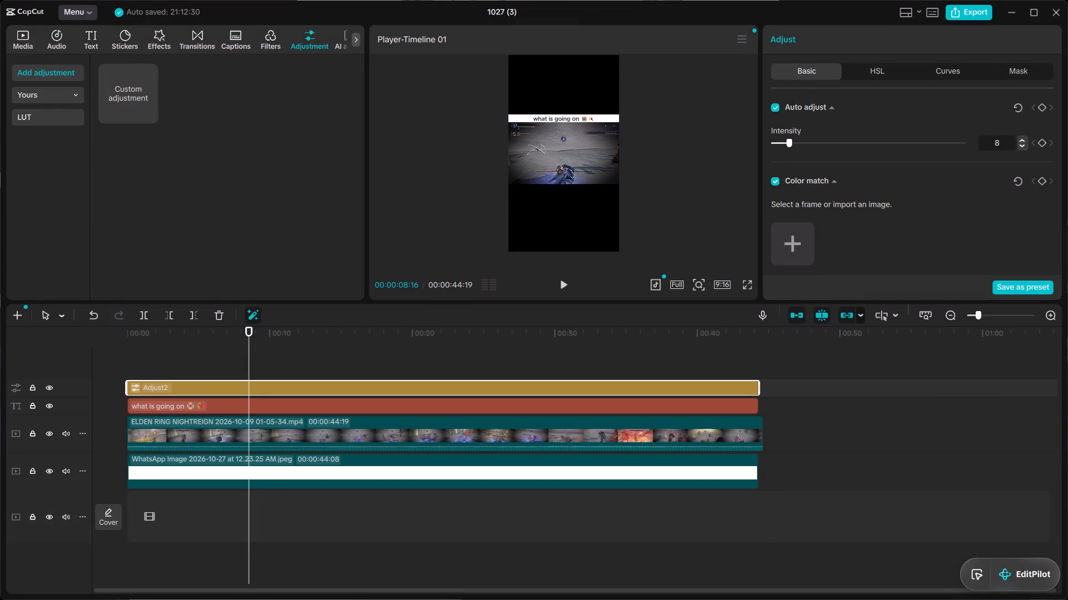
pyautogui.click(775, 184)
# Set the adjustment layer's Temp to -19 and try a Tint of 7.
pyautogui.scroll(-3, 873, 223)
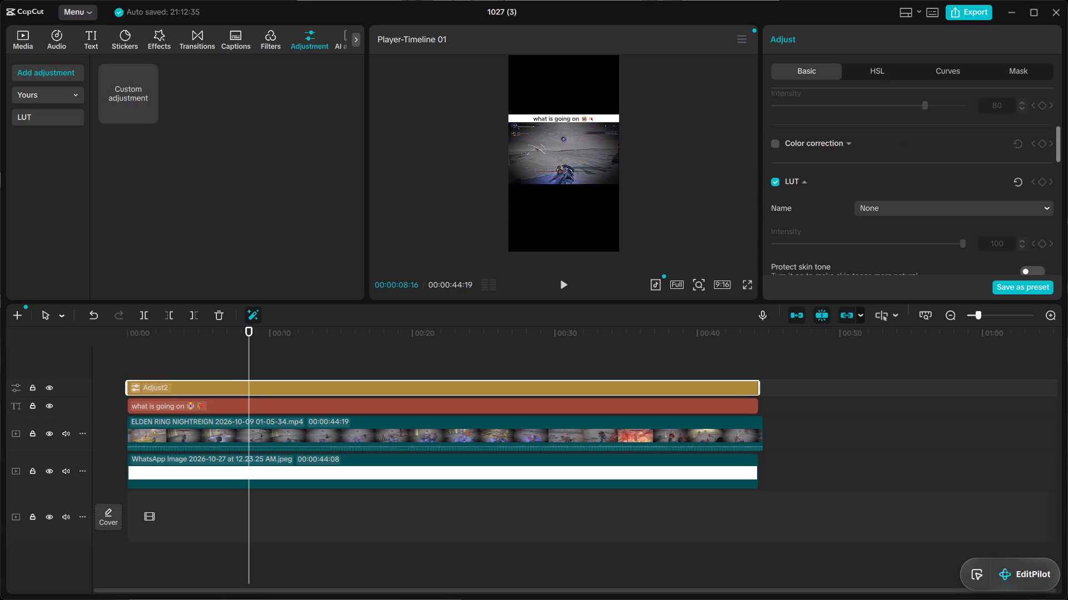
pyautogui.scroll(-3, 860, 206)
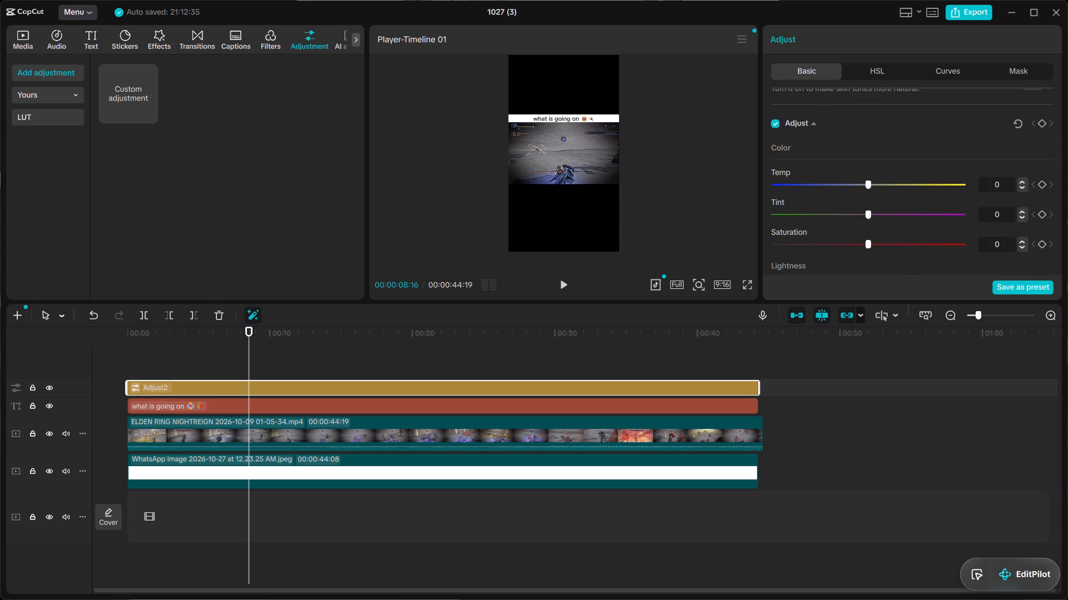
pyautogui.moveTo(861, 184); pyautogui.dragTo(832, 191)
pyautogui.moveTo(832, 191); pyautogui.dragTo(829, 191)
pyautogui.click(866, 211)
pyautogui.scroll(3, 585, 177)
# Enlarge the preview area and set the adjustment layer's Tint to 20, Saturation to 18 and Temp to -22.
pyautogui.moveTo(624, 303); pyautogui.dragTo(625, 332)
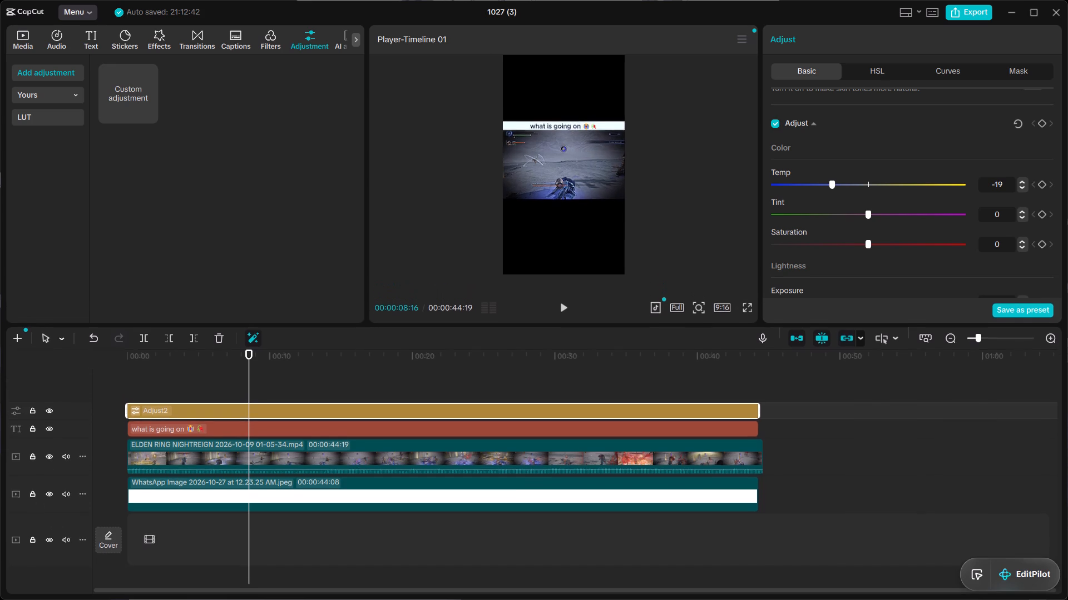
pyautogui.moveTo(625, 332); pyautogui.dragTo(633, 469)
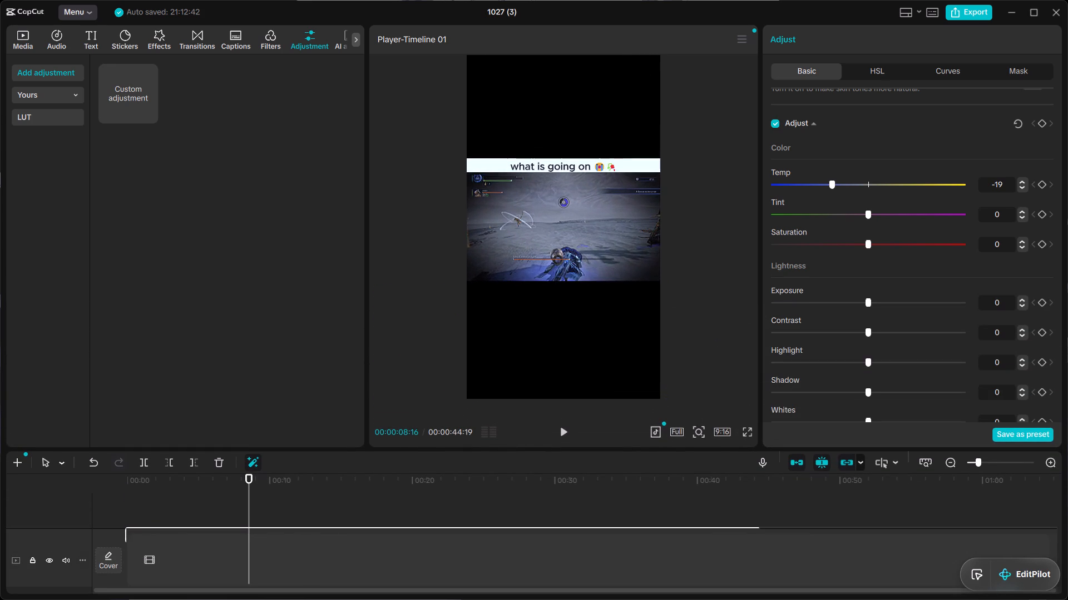
pyautogui.moveTo(864, 211); pyautogui.dragTo(806, 216)
pyautogui.moveTo(806, 216); pyautogui.dragTo(912, 218)
pyautogui.moveTo(870, 244); pyautogui.dragTo(940, 244)
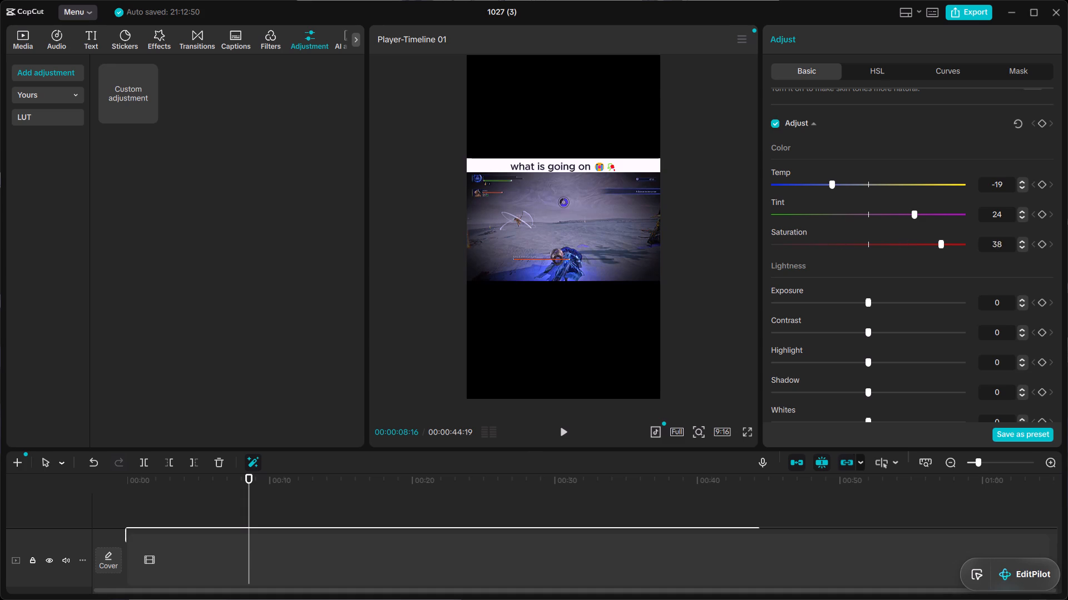
pyautogui.moveTo(940, 244); pyautogui.dragTo(899, 247)
pyautogui.moveTo(914, 217); pyautogui.dragTo(914, 217)
pyautogui.moveTo(914, 217); pyautogui.dragTo(904, 217)
pyautogui.moveTo(826, 179); pyautogui.dragTo(879, 184)
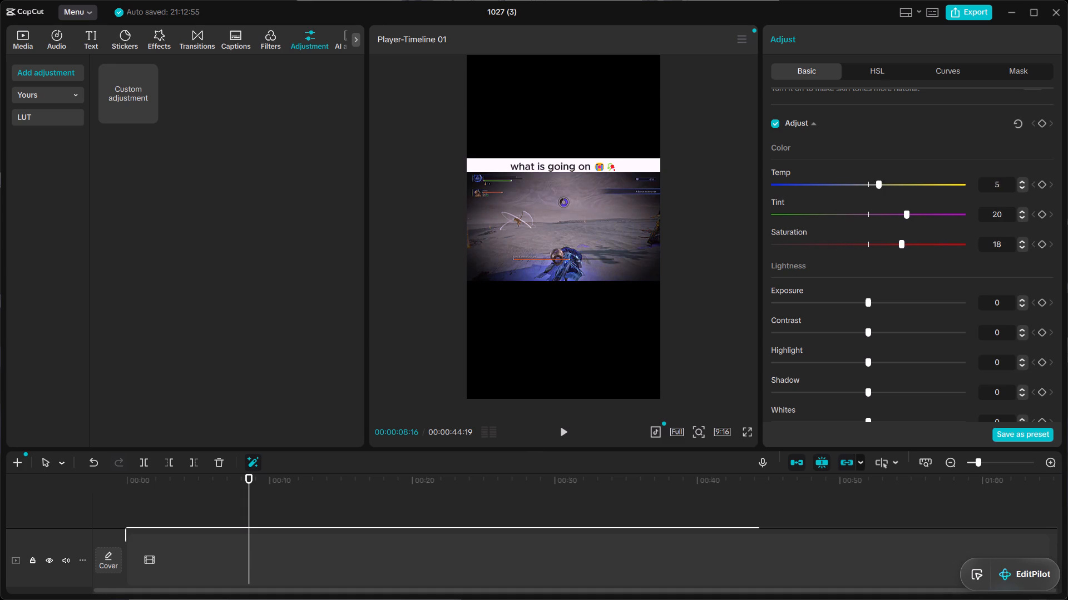
pyautogui.moveTo(879, 184); pyautogui.dragTo(824, 188)
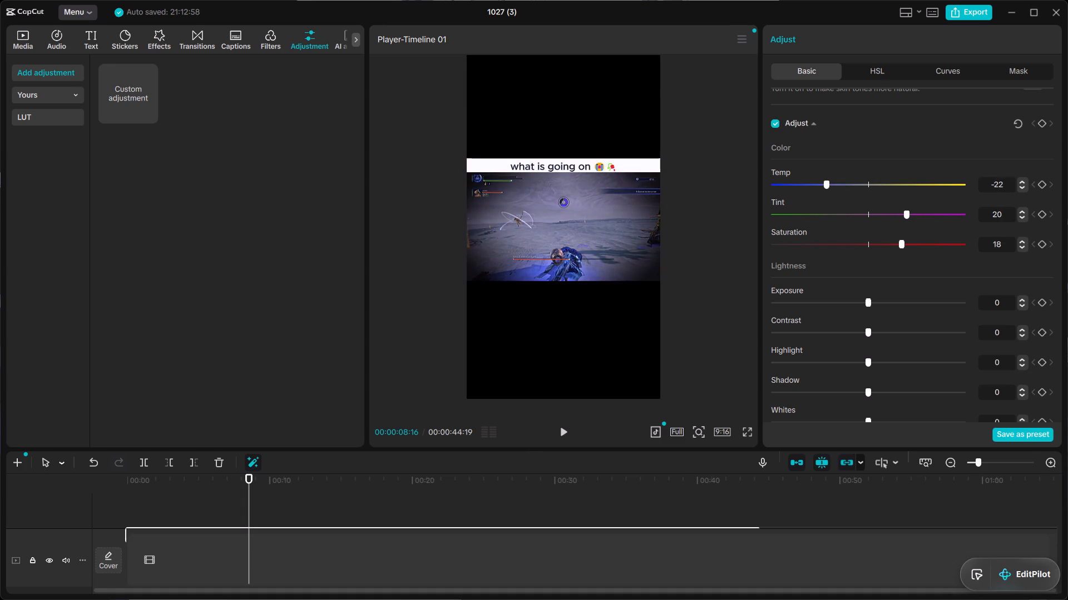
# Set the adjustment layer's Exposure to 18, Contrast to 14 and Highlight to -17.
pyautogui.moveTo(860, 301); pyautogui.dragTo(865, 300)
pyautogui.moveTo(865, 300); pyautogui.dragTo(908, 306)
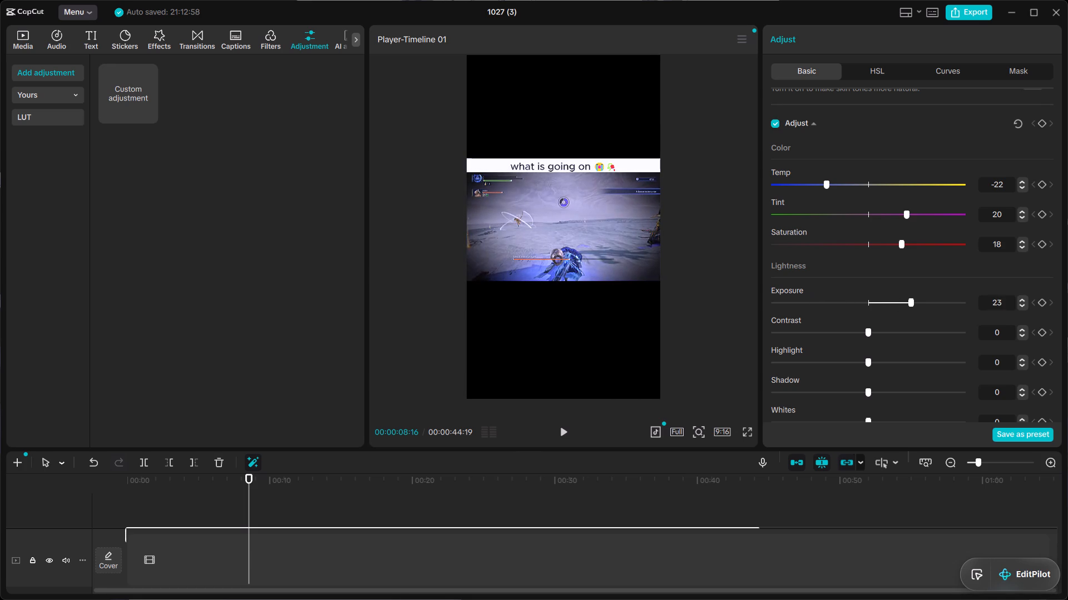
pyautogui.moveTo(908, 306); pyautogui.dragTo(899, 307)
pyautogui.moveTo(869, 328); pyautogui.dragTo(899, 328)
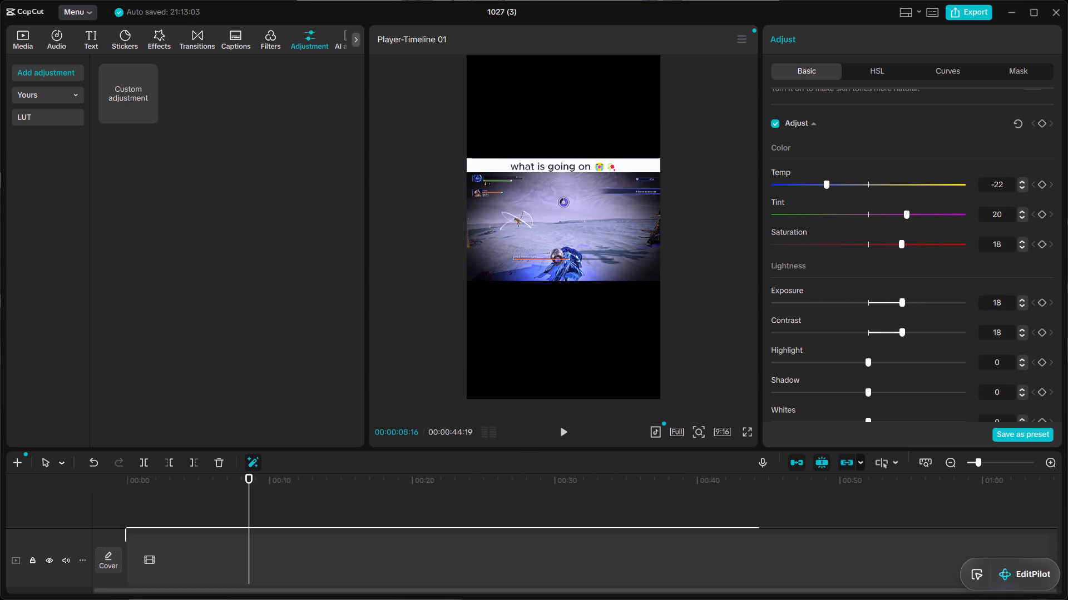
pyautogui.moveTo(899, 328); pyautogui.dragTo(886, 326)
pyautogui.moveTo(886, 326); pyautogui.dragTo(892, 326)
pyautogui.moveTo(868, 361); pyautogui.dragTo(890, 354)
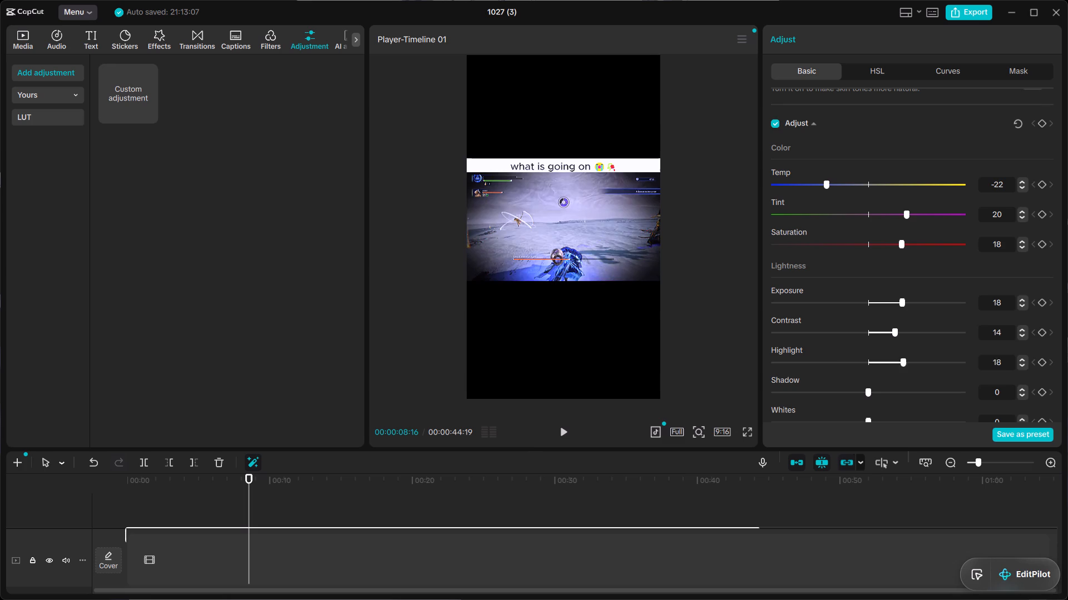
pyautogui.moveTo(890, 354); pyautogui.dragTo(833, 356)
# Set the adjustment layer's Shadow to -7 and Whites to -7.
pyautogui.scroll(-1, 886, 350)
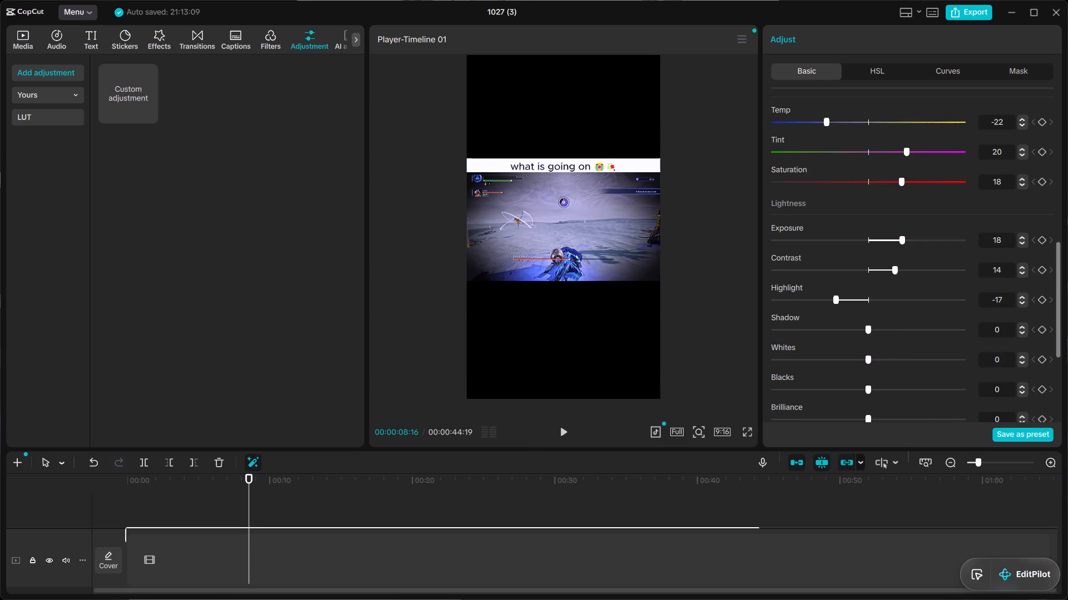
pyautogui.moveTo(867, 330); pyautogui.dragTo(914, 331)
pyautogui.scroll(-1, 902, 329)
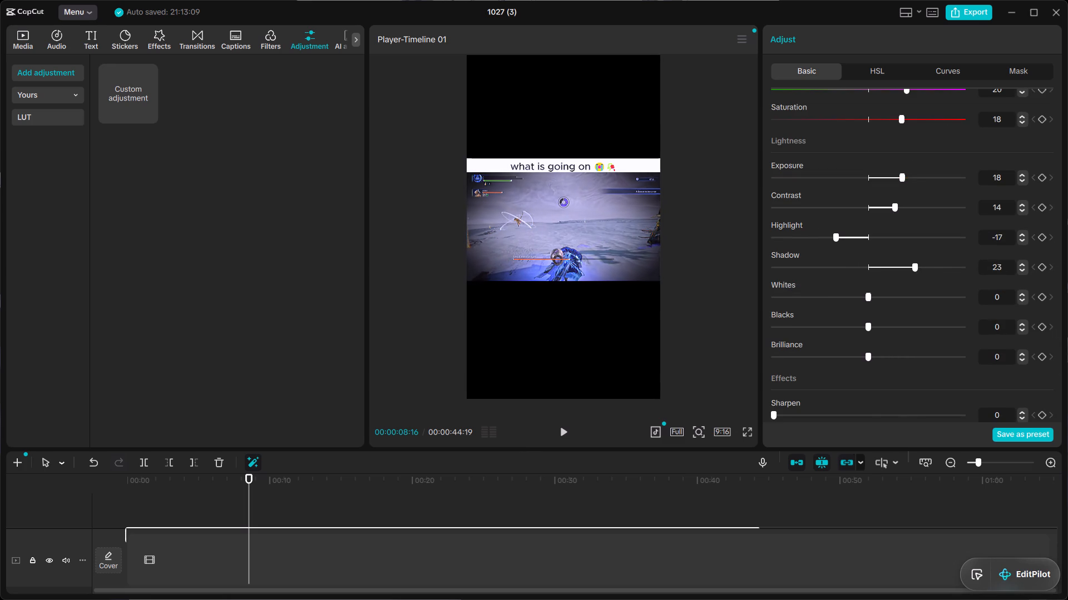
pyautogui.moveTo(914, 331); pyautogui.dragTo(857, 333)
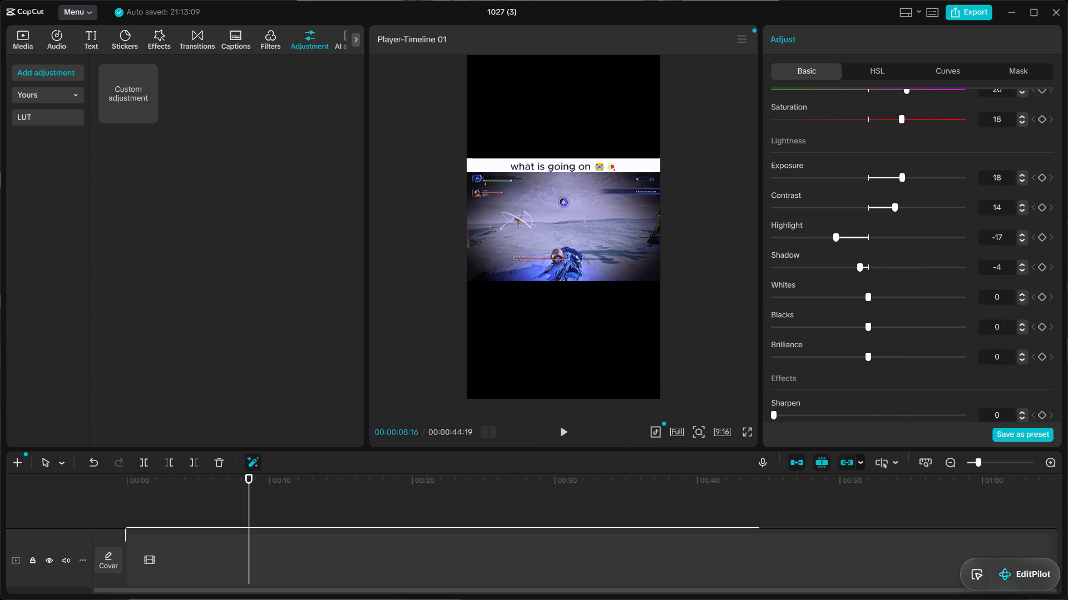
pyautogui.moveTo(857, 333); pyautogui.dragTo(853, 331)
pyautogui.moveTo(865, 298); pyautogui.dragTo(898, 299)
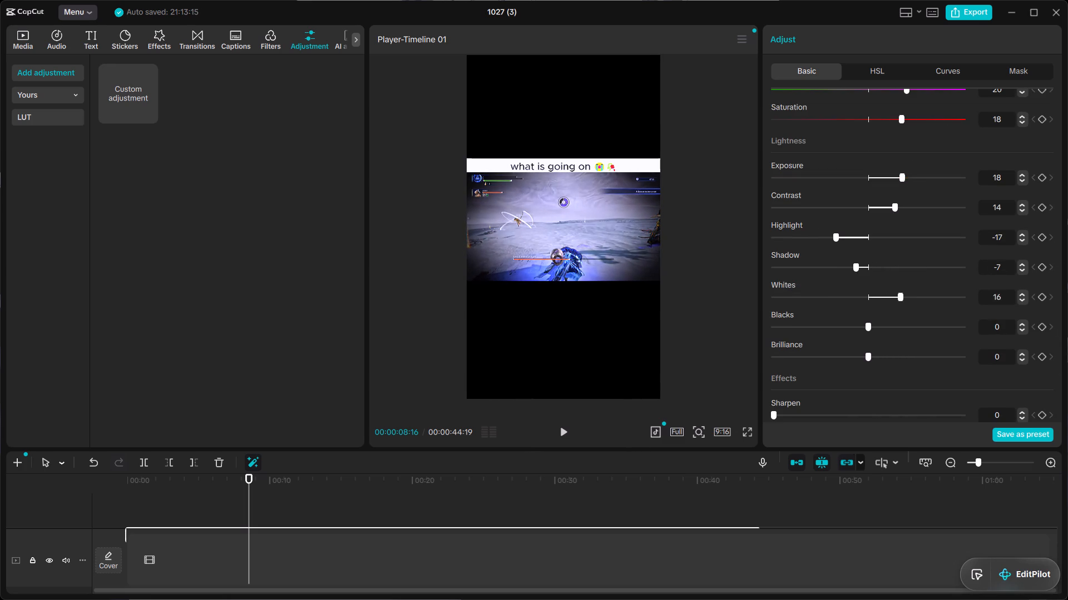
pyautogui.moveTo(898, 299); pyautogui.dragTo(852, 303)
pyautogui.scroll(-1, 874, 310)
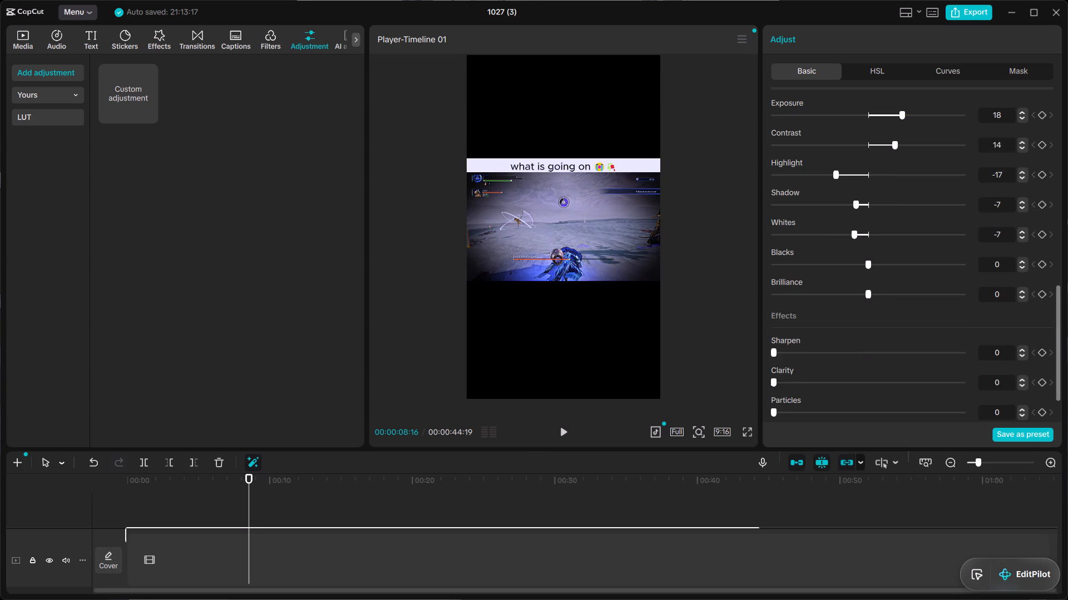
pyautogui.scroll(-11, 860, 293)
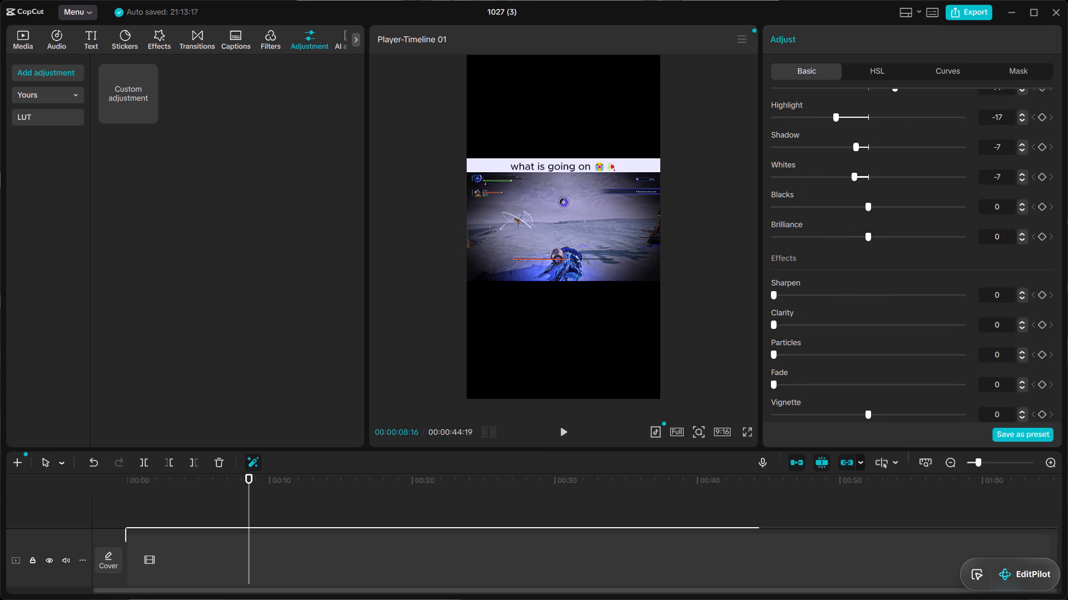
# Shrink the preview area so the timeline has room for all its tracks.
pyautogui.click(609, 446)
pyautogui.moveTo(610, 450); pyautogui.dragTo(607, 301)
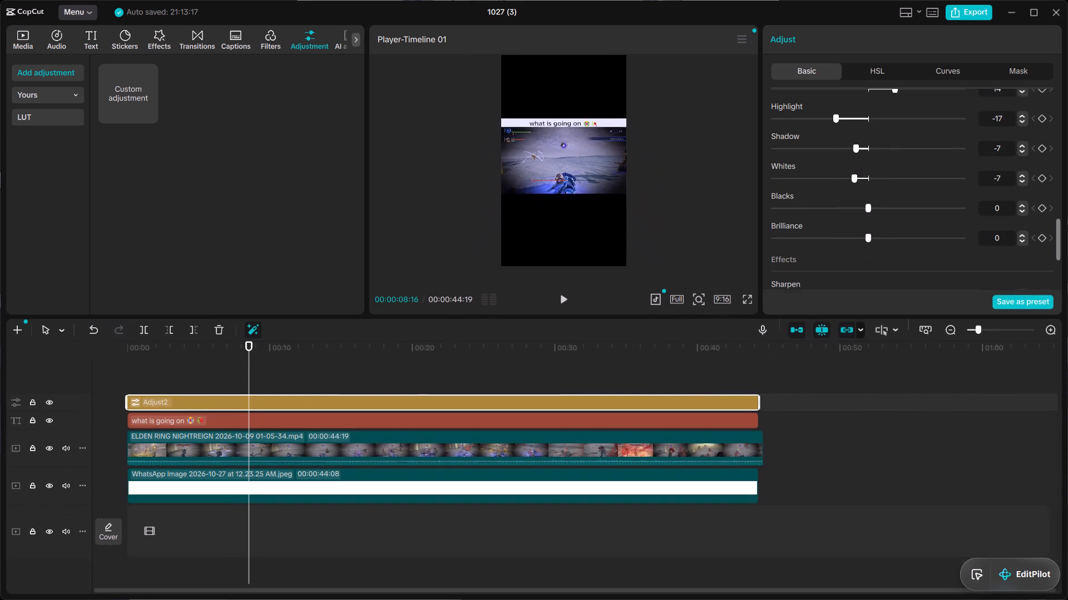
pyautogui.moveTo(607, 301); pyautogui.dragTo(606, 290)
# Export the video with its frame rate set to 120fps, keeping the other export settings.
pyautogui.click(978, 6)
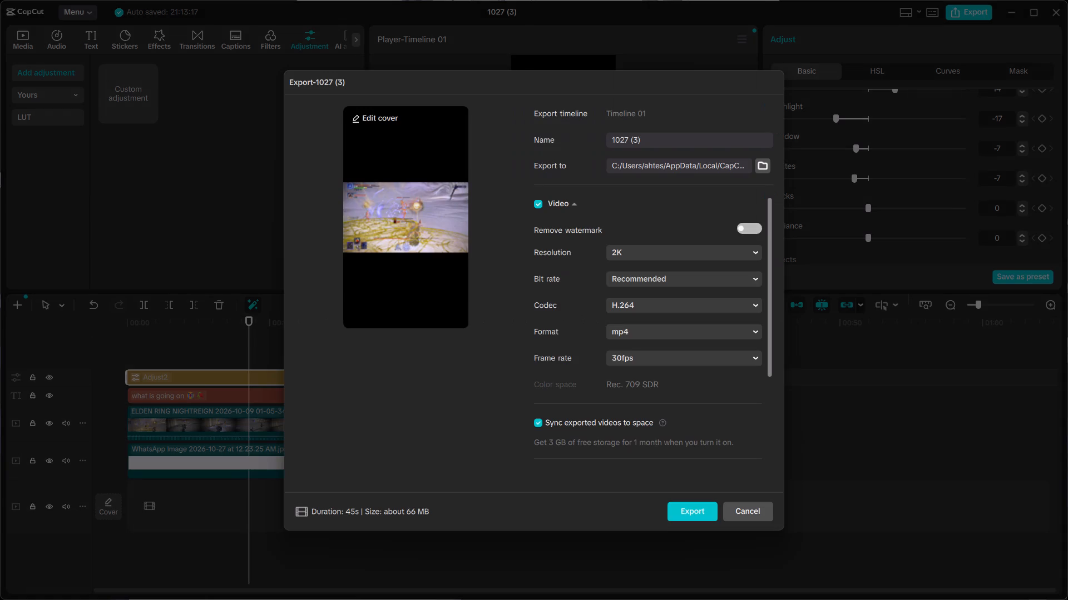
pyautogui.click(698, 354)
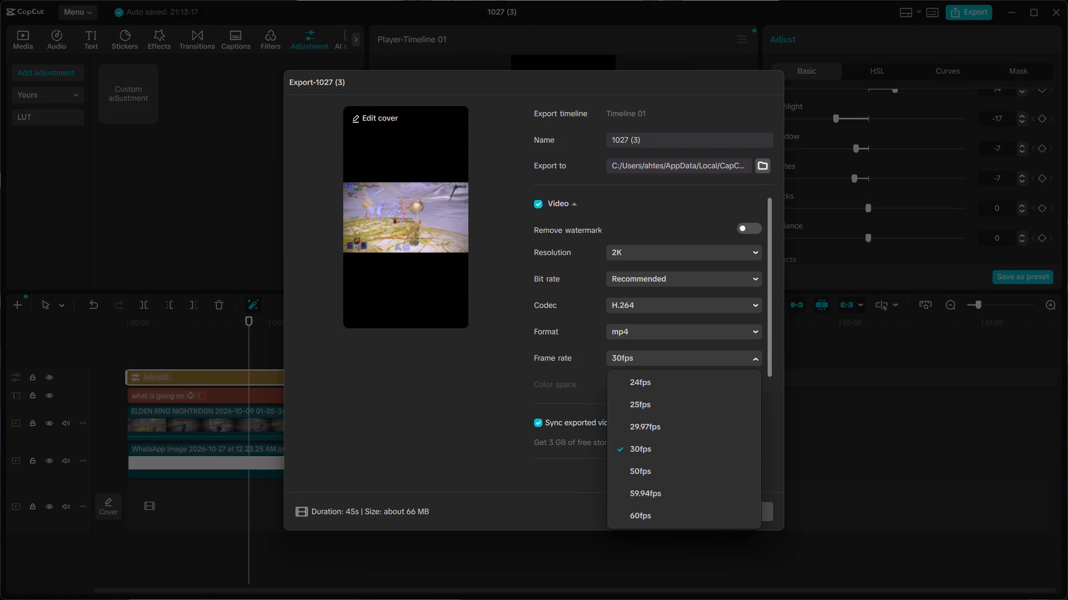
pyautogui.scroll(-11, 694, 397)
pyautogui.click(698, 516)
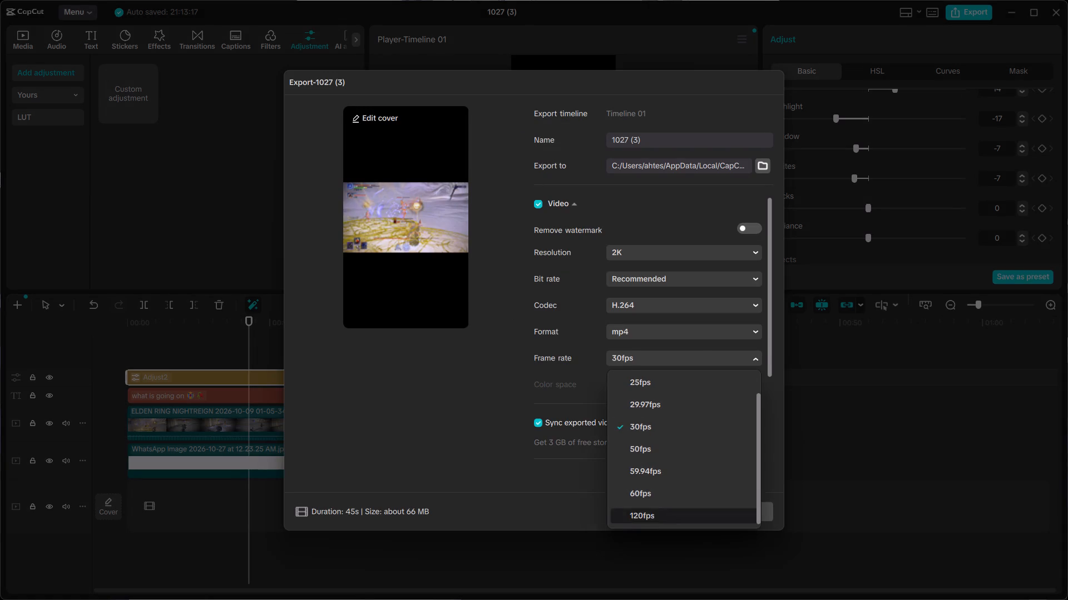
pyautogui.click(693, 504)
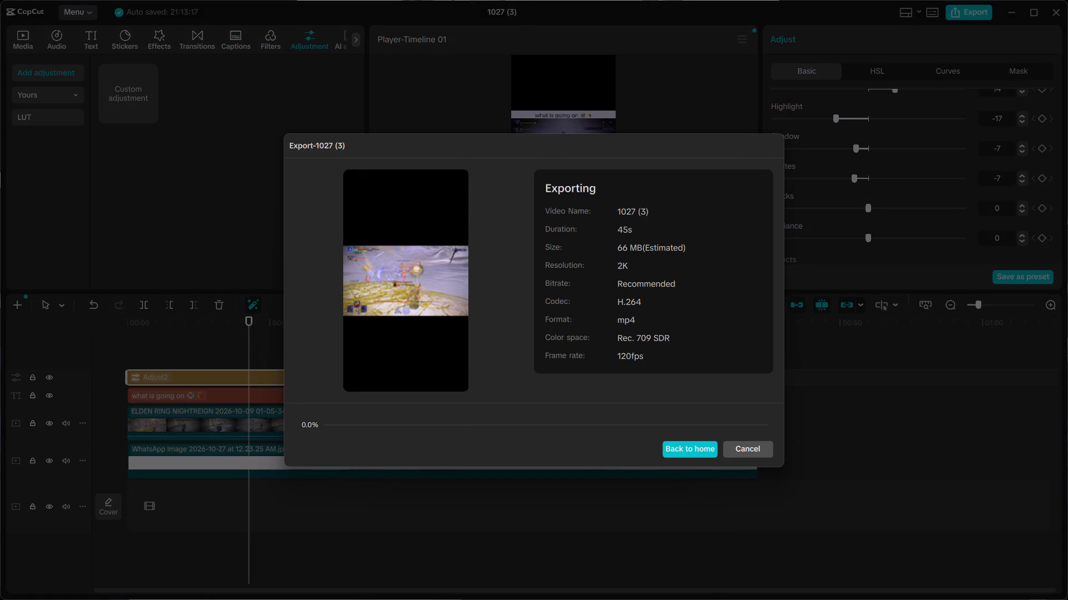
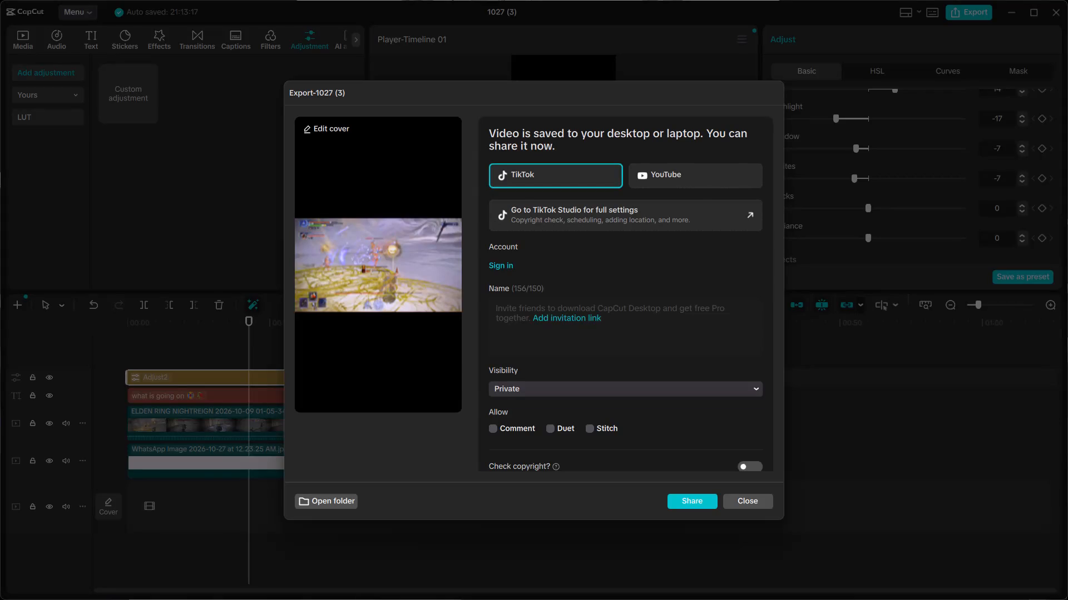
# Open the export folder and delete the exported video 1027 (3) from it.
pyautogui.click(337, 493)
pyautogui.click(347, 506)
pyautogui.rightClick(191, 237)
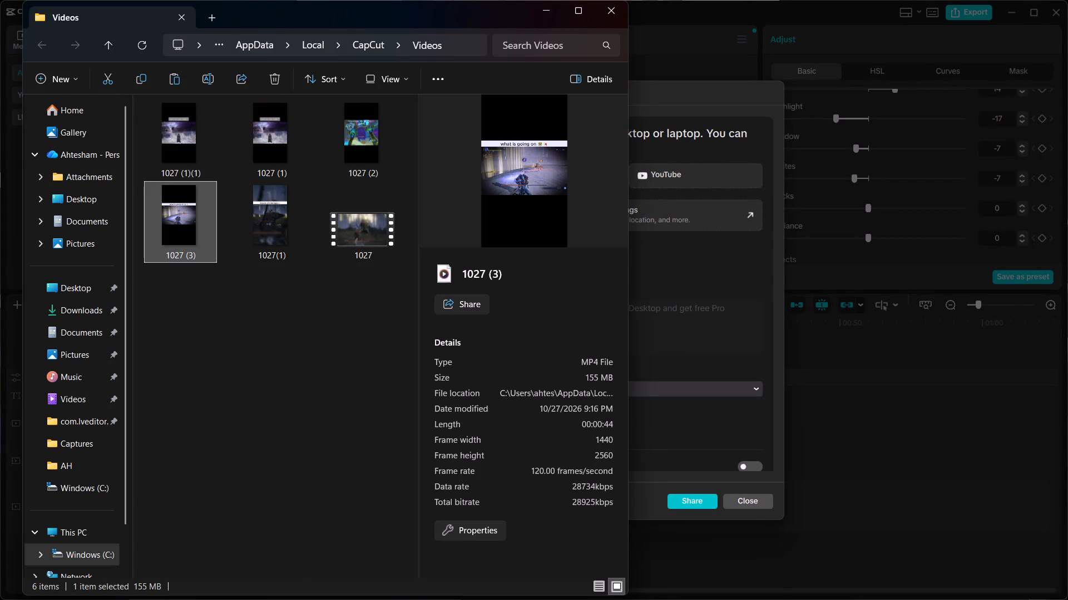
pyautogui.click(398, 236)
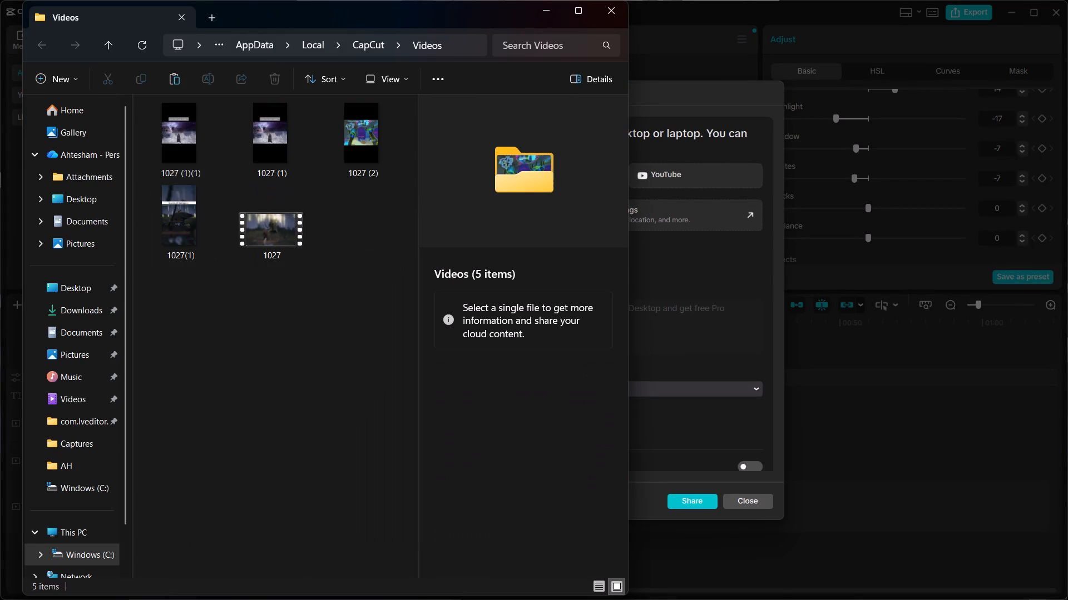
# Play each of the five remaining videos in the Videos folder briefly to check what they contain.
pyautogui.doubleClick(288, 242)
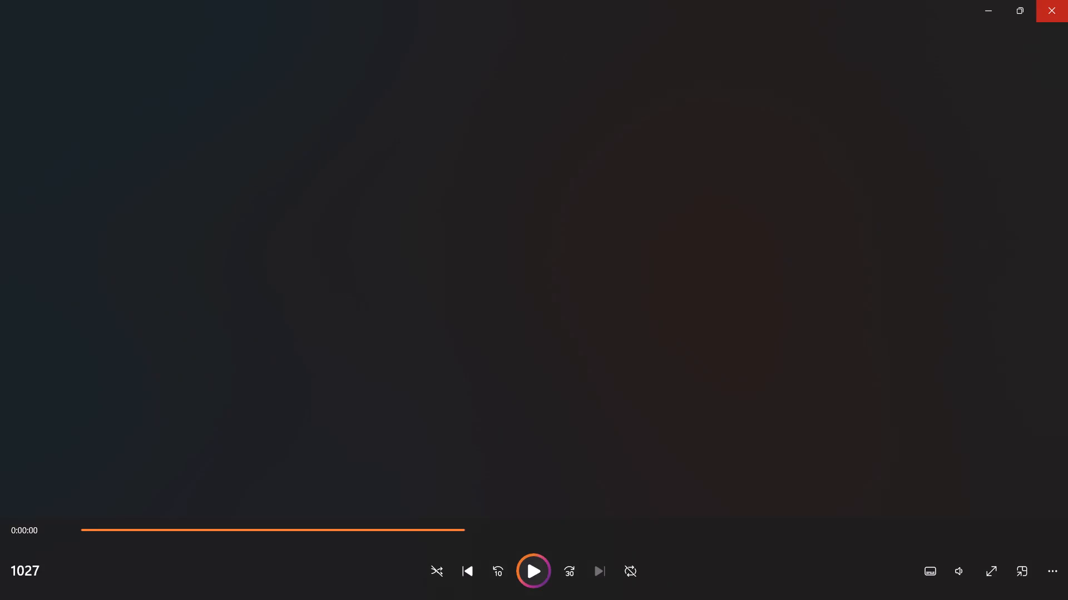
pyautogui.click(1060, 2)
pyautogui.doubleClick(165, 229)
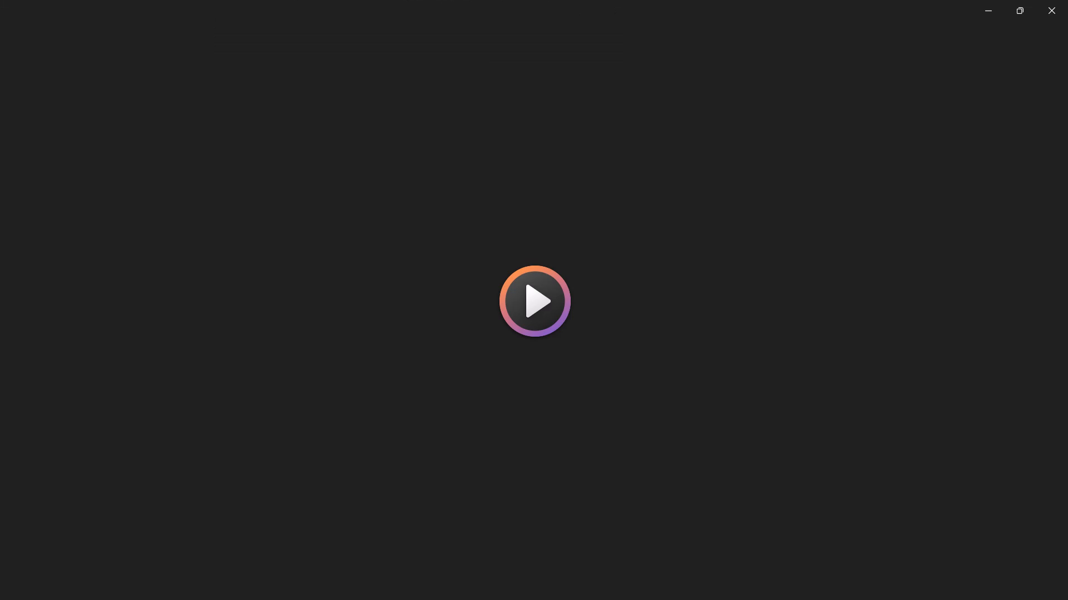
pyautogui.click(1067, 0)
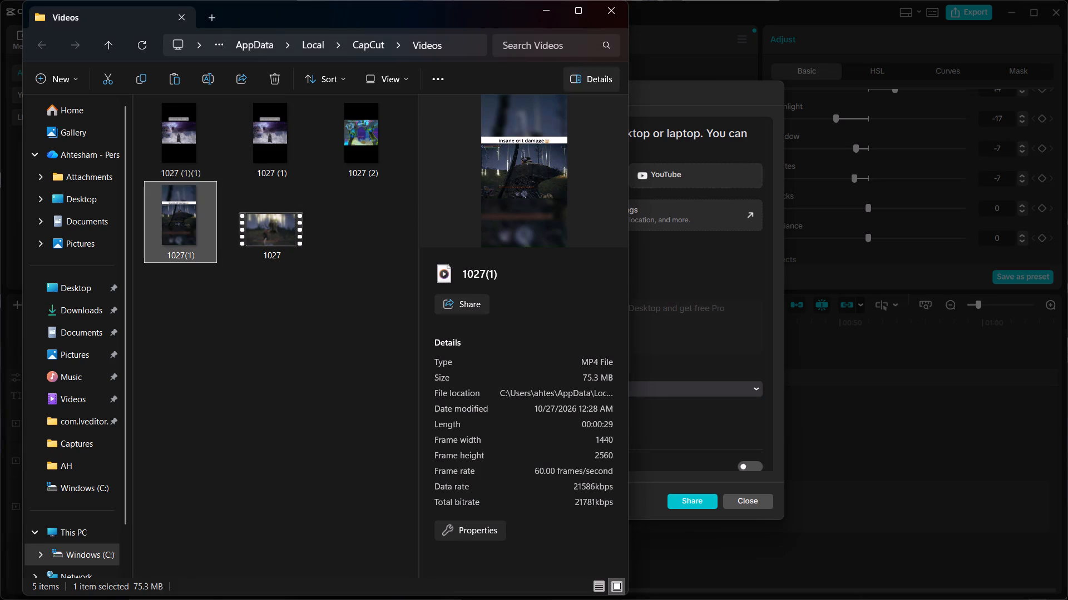
pyautogui.doubleClick(380, 148)
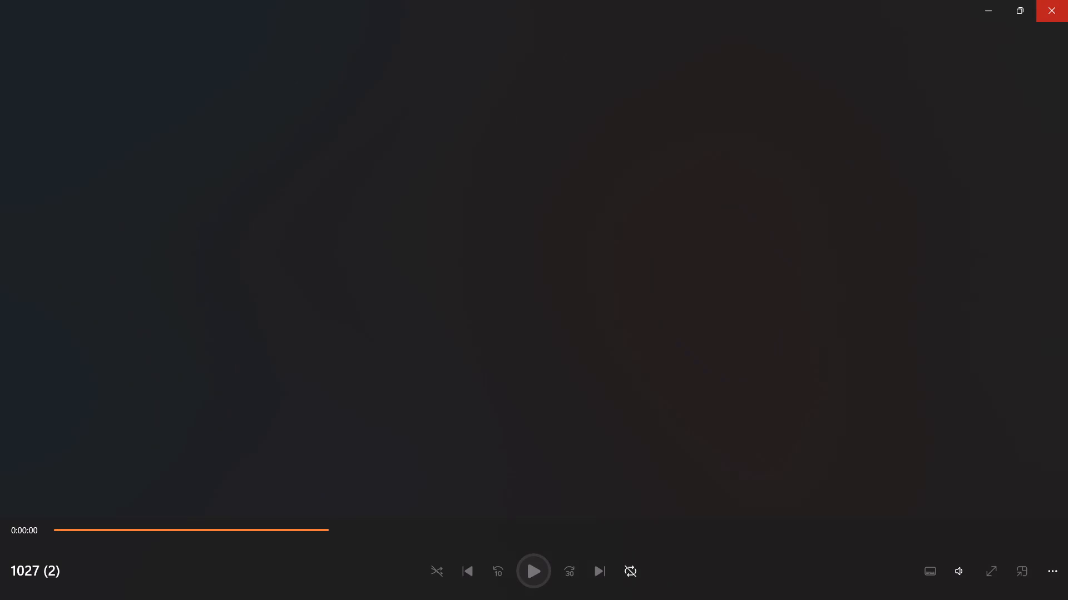
pyautogui.click(1063, 0)
pyautogui.doubleClick(294, 153)
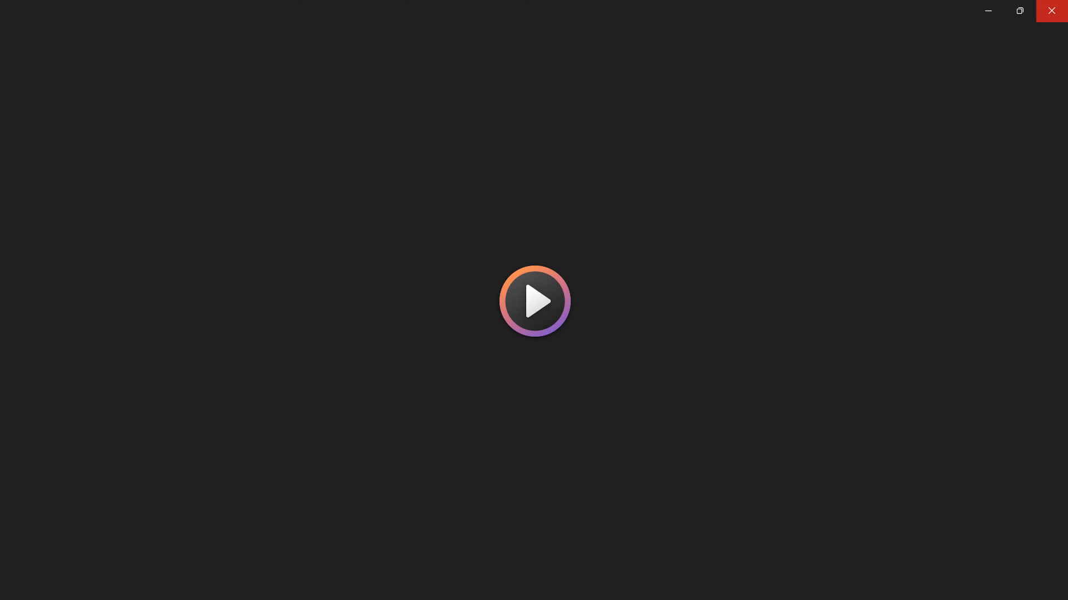
pyautogui.click(1067, 0)
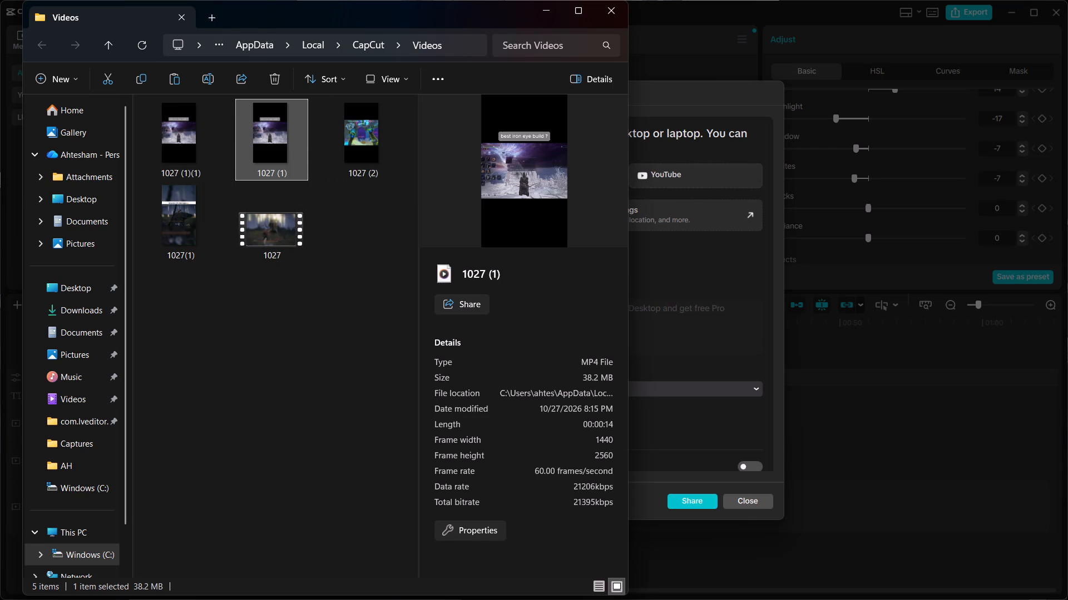
pyautogui.doubleClick(174, 141)
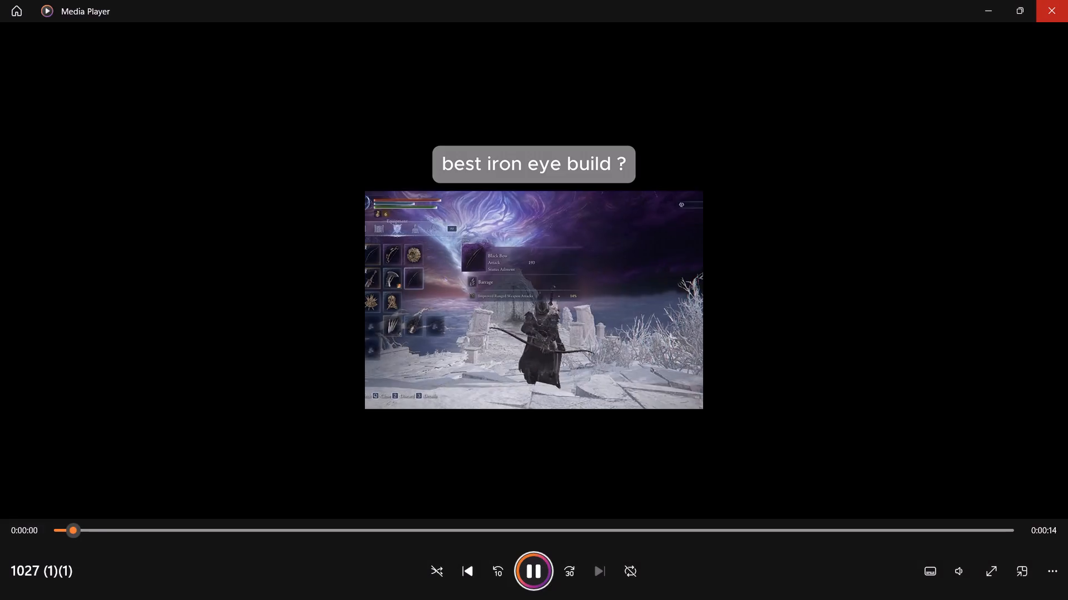
pyautogui.click(1067, 0)
# Delete all five remaining videos from the Videos folder and close the folder window.
pyautogui.moveTo(363, 307); pyautogui.dragTo(182, 121)
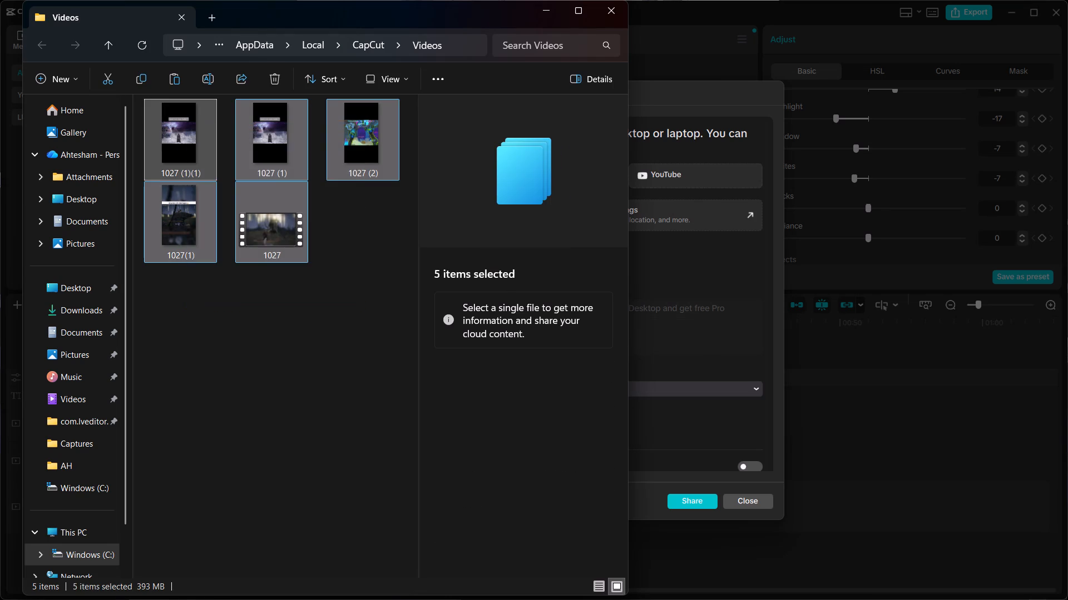
pyautogui.click(269, 72)
pyautogui.click(618, 16)
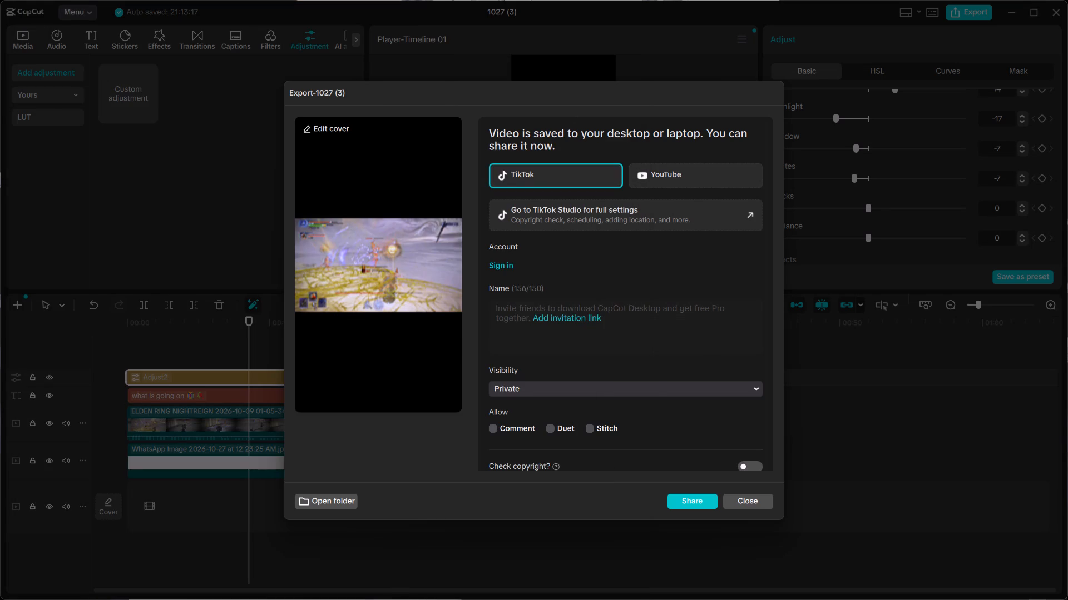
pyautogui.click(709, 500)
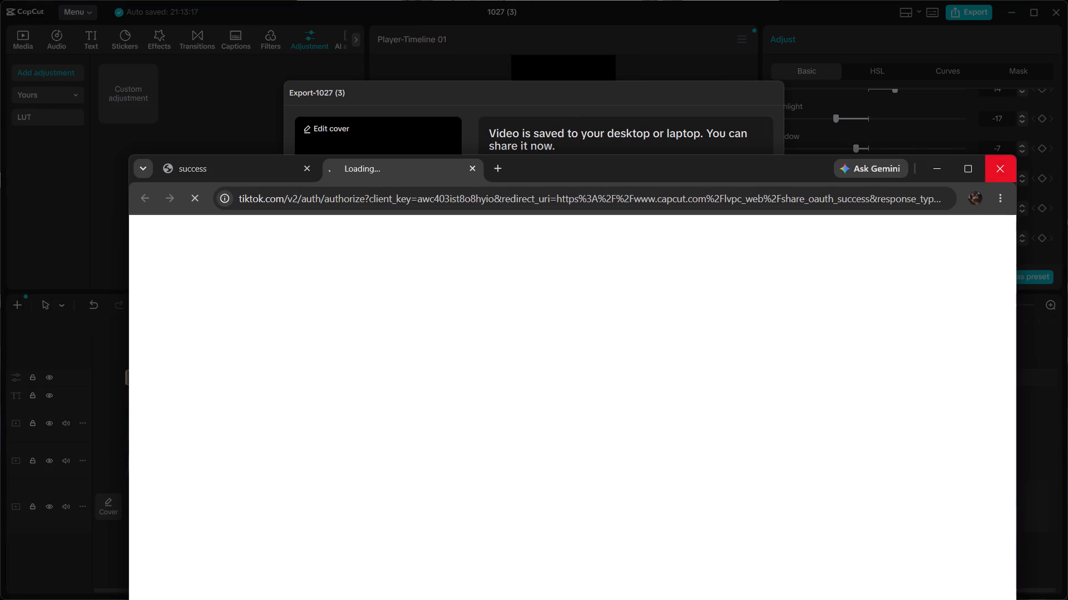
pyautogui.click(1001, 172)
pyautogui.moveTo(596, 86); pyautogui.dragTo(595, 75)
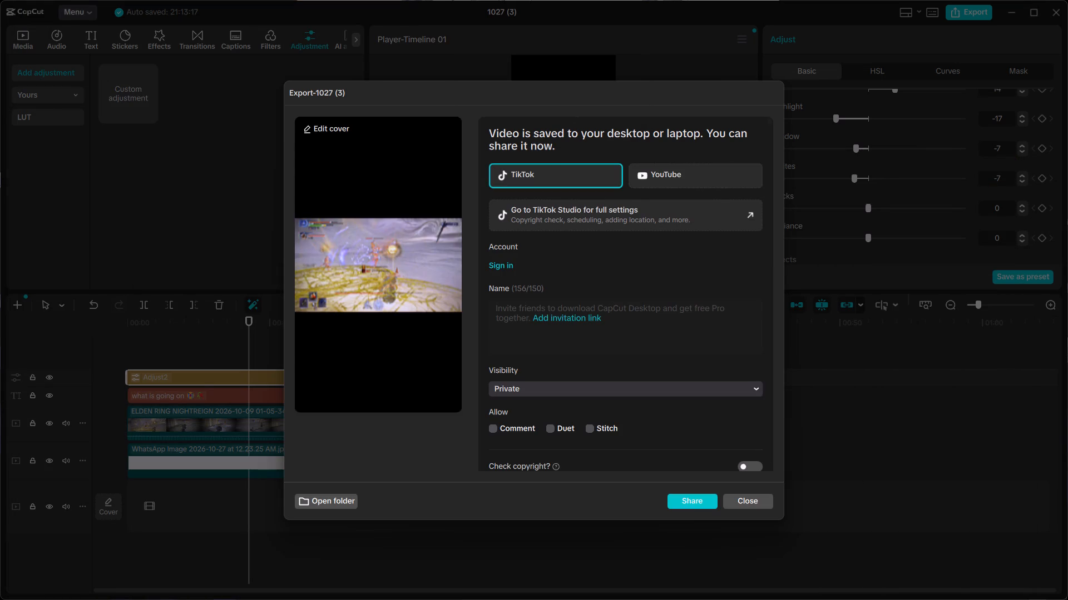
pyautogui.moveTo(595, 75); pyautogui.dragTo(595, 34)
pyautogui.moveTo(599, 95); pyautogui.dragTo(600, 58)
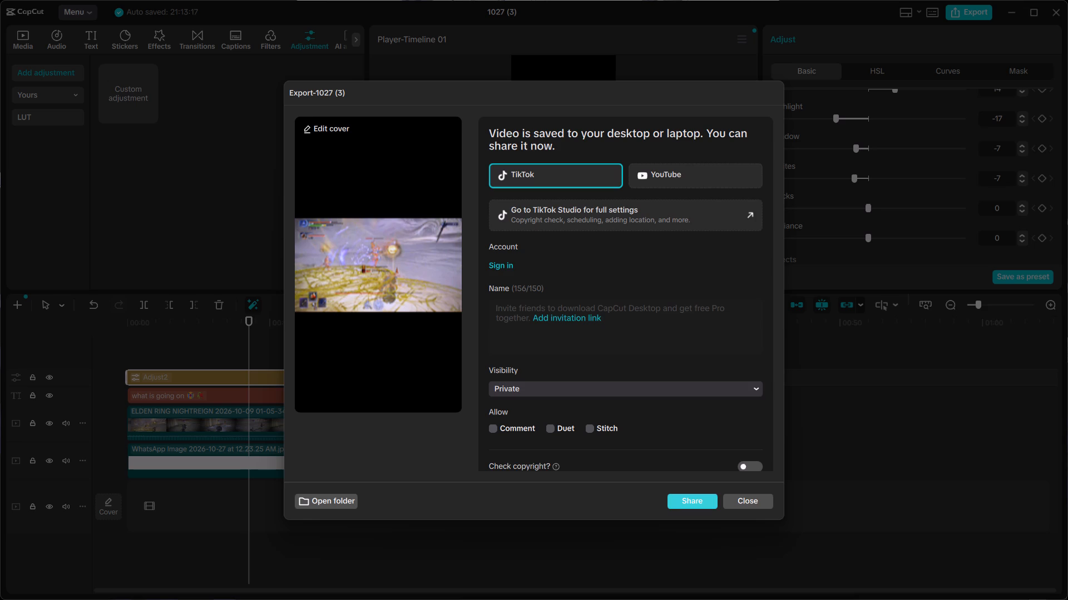
# Close the finished export dialog and export 1027 (3) again at 2K, H.264, mp4 and 30fps.
pyautogui.click(741, 504)
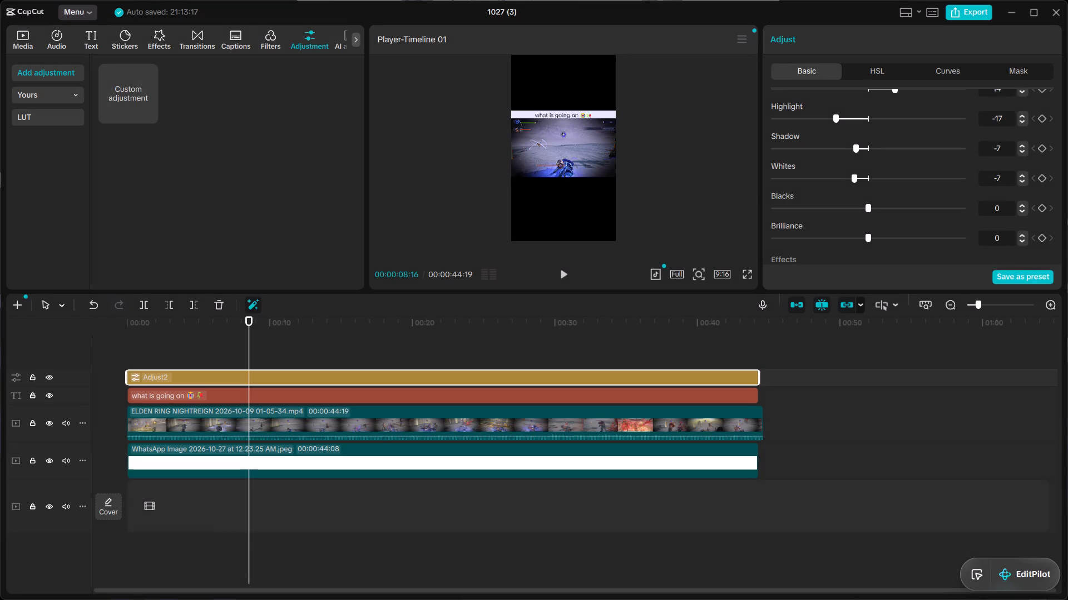
pyautogui.click(975, 7)
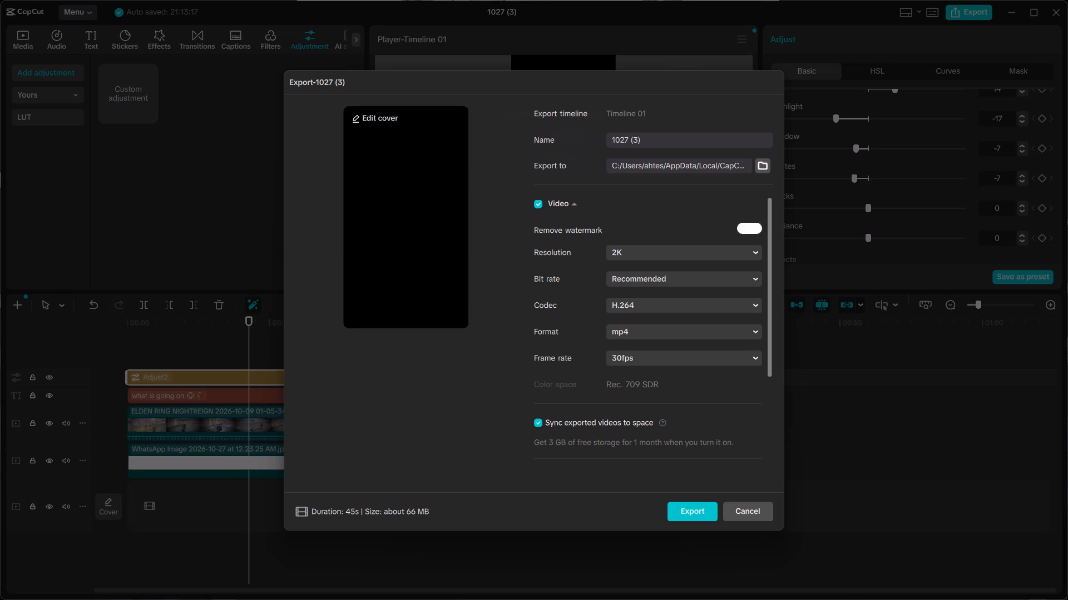
pyautogui.click(702, 513)
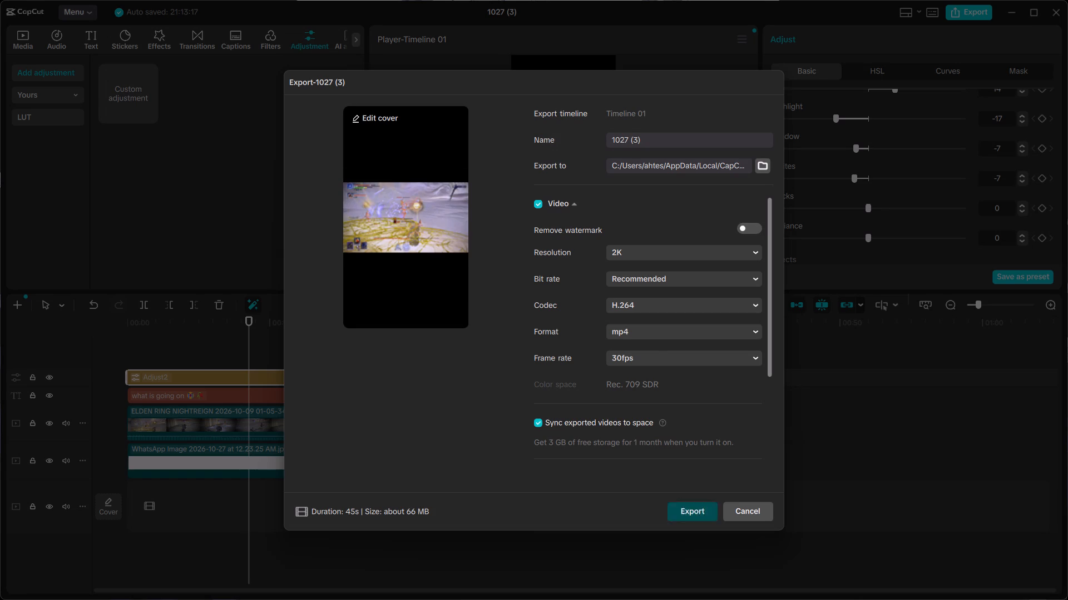
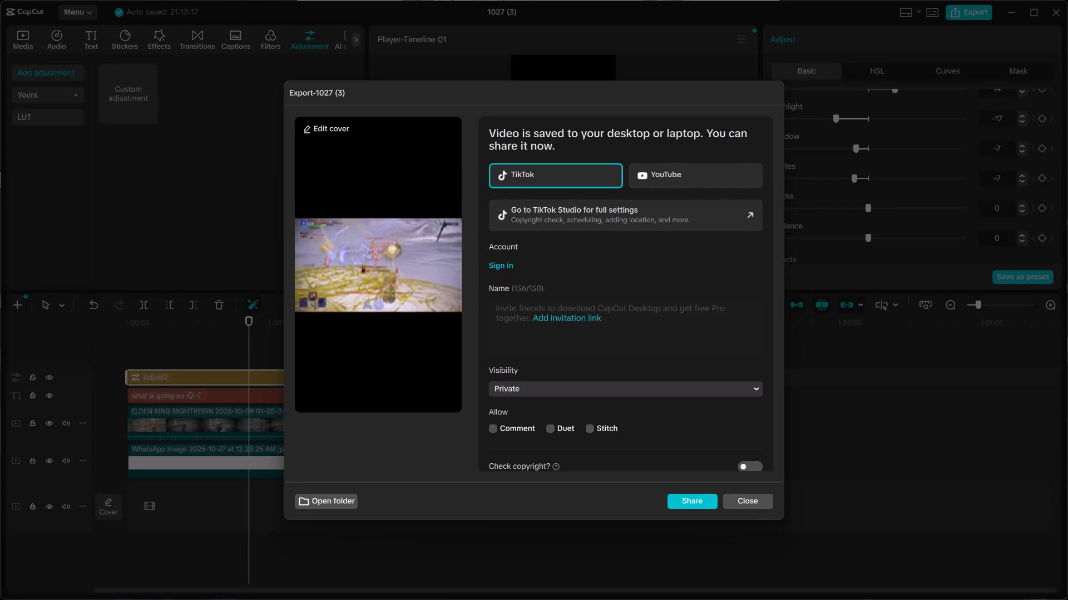
# Open the export folder and copy the exported video 1027 (3) into the editing folder on Windows (C:).
pyautogui.click(330, 498)
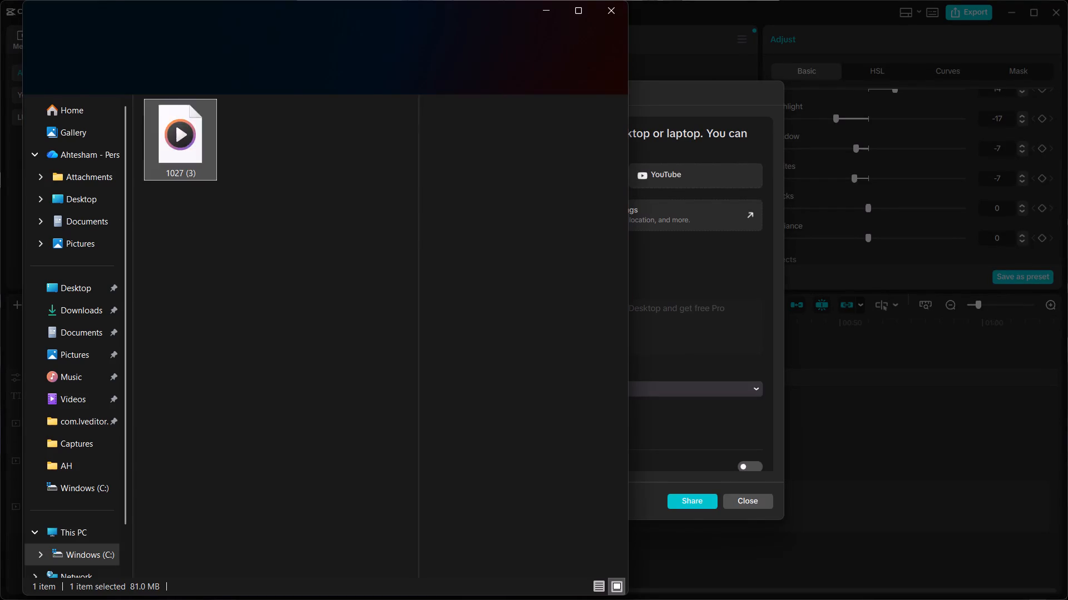
pyautogui.rightClick(184, 159)
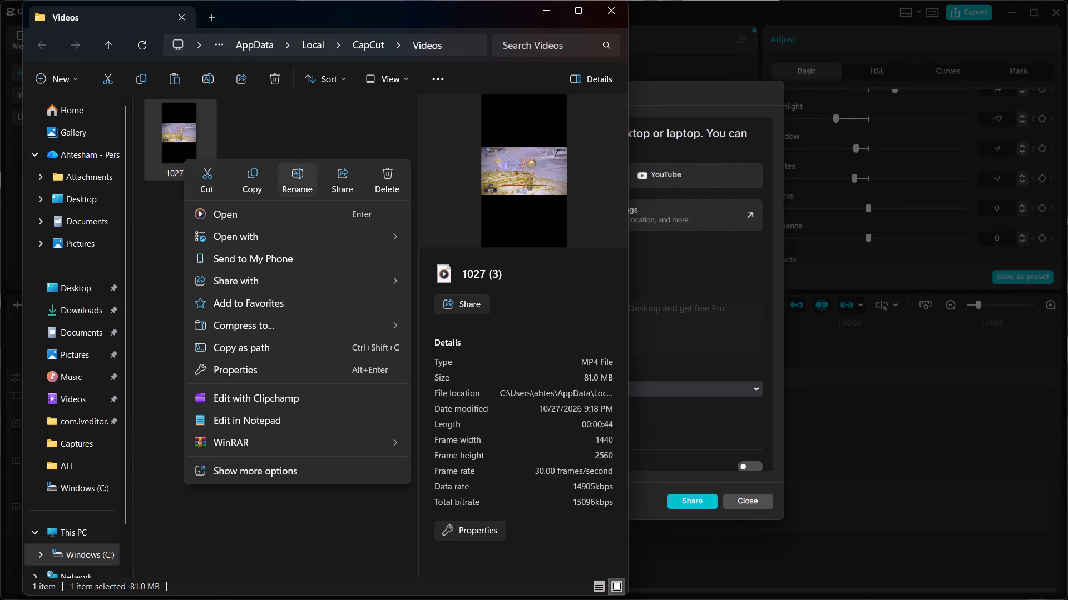
pyautogui.click(250, 187)
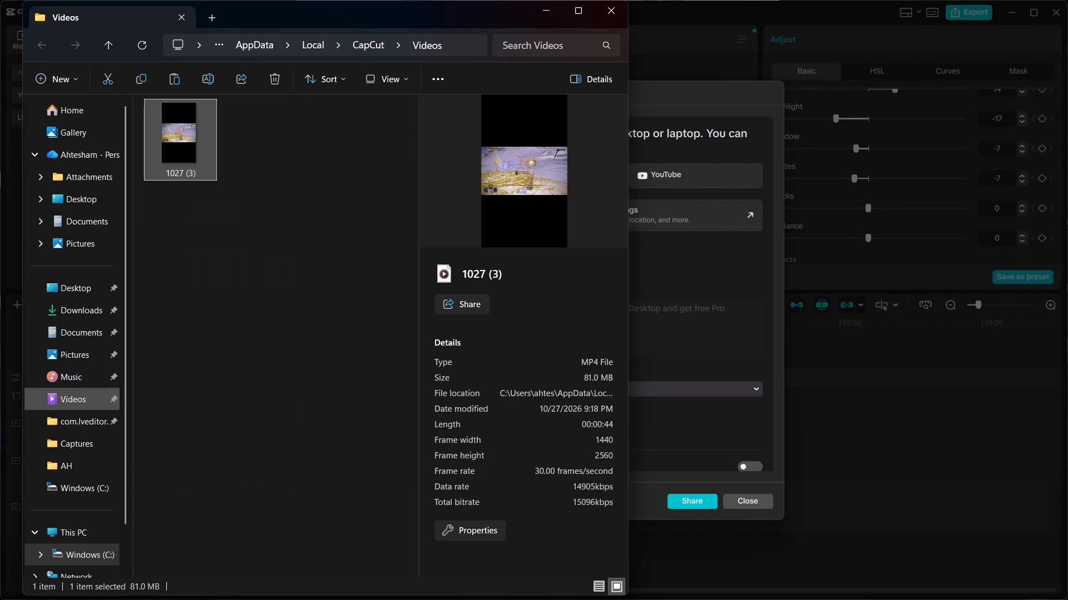
pyautogui.click(103, 486)
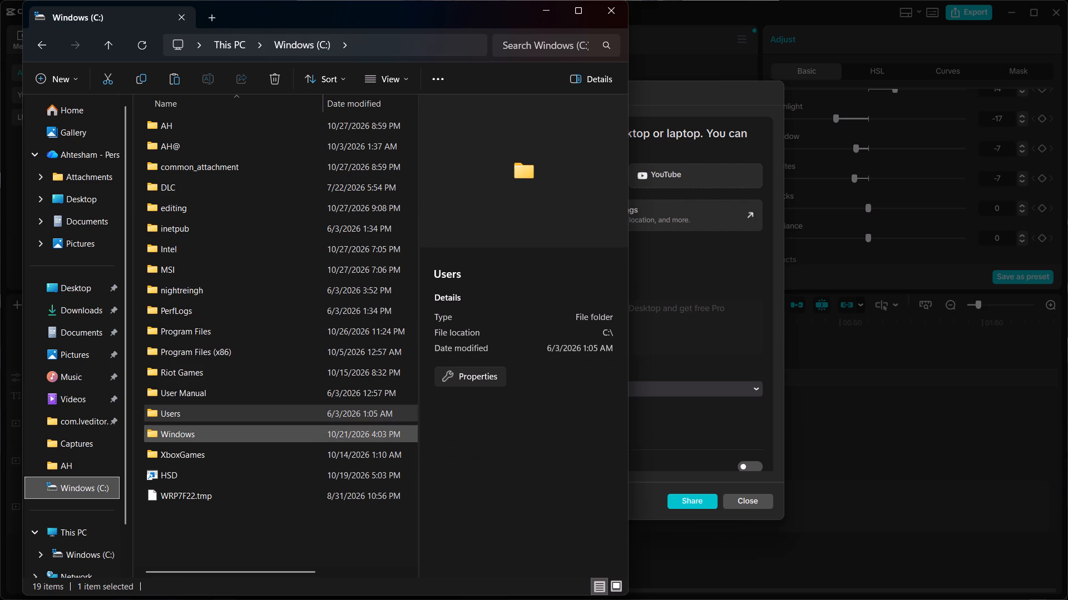
pyautogui.doubleClick(244, 203)
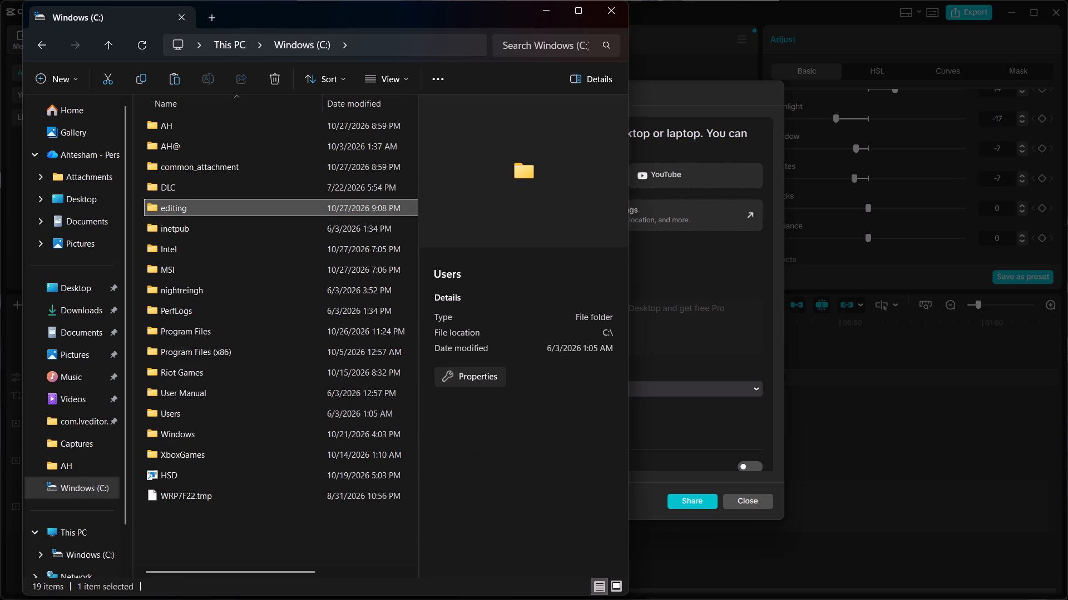
pyautogui.rightClick(258, 283)
pyautogui.click(288, 304)
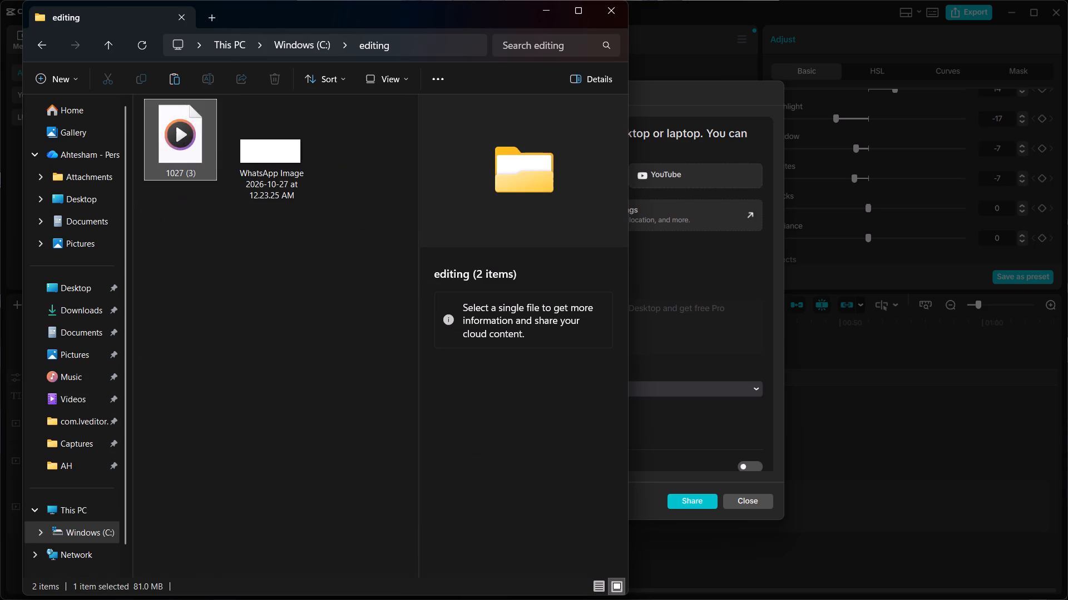
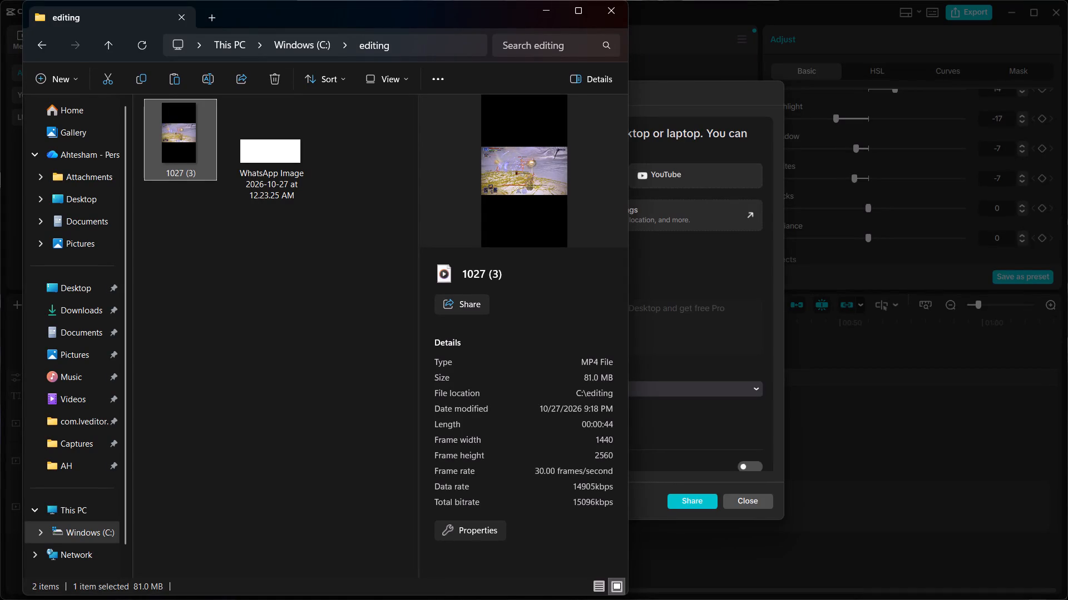
# Close the exported video's folder window and the finished export dialog, and leave the 1027 (3) project.
pyautogui.click(617, 16)
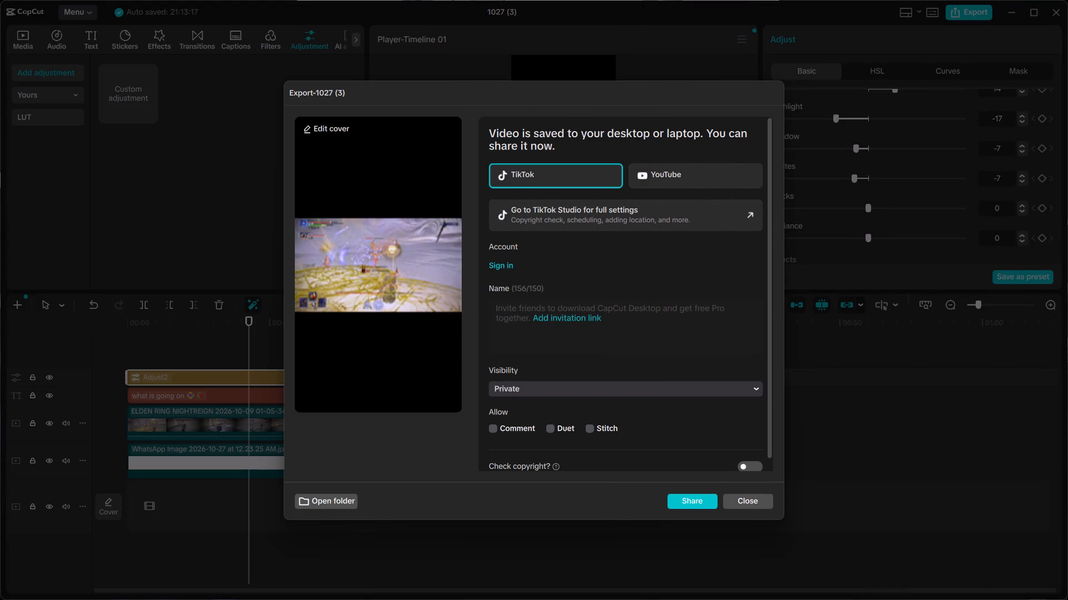
pyautogui.click(745, 503)
pyautogui.click(1067, 0)
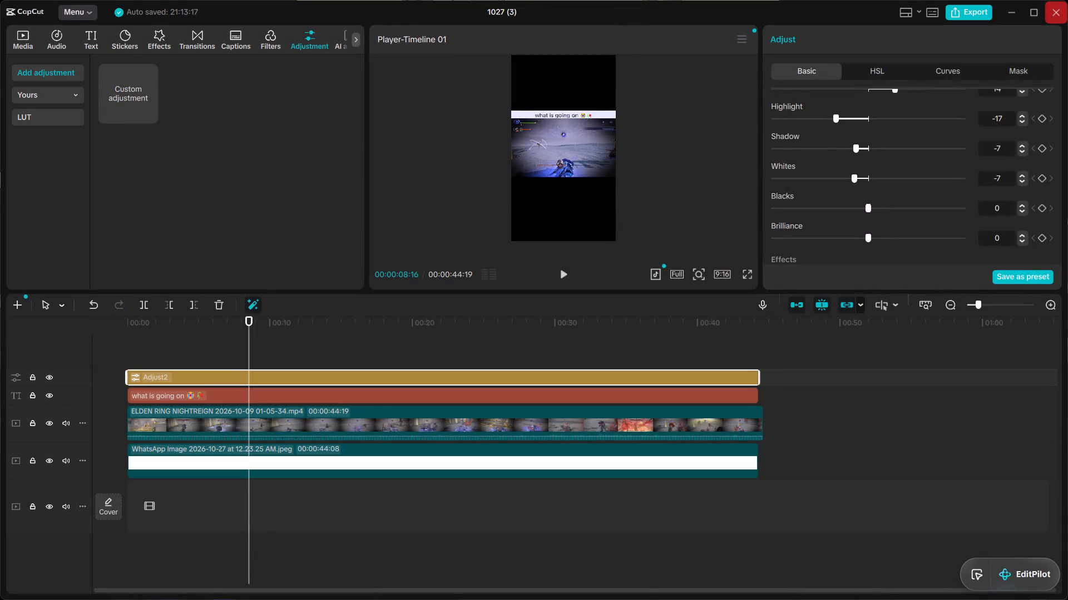
pyautogui.click(1059, 12)
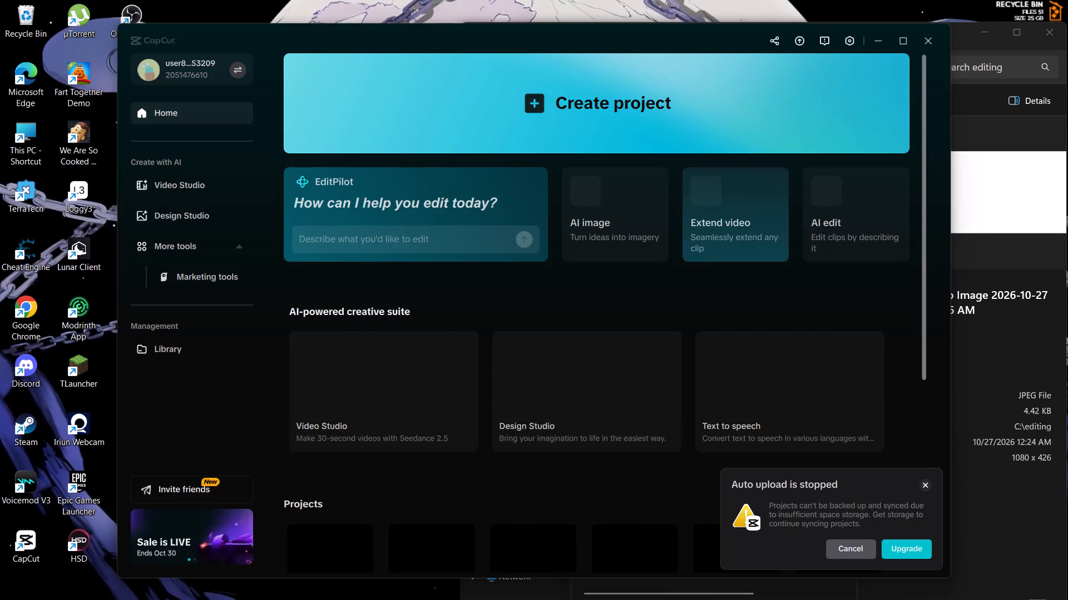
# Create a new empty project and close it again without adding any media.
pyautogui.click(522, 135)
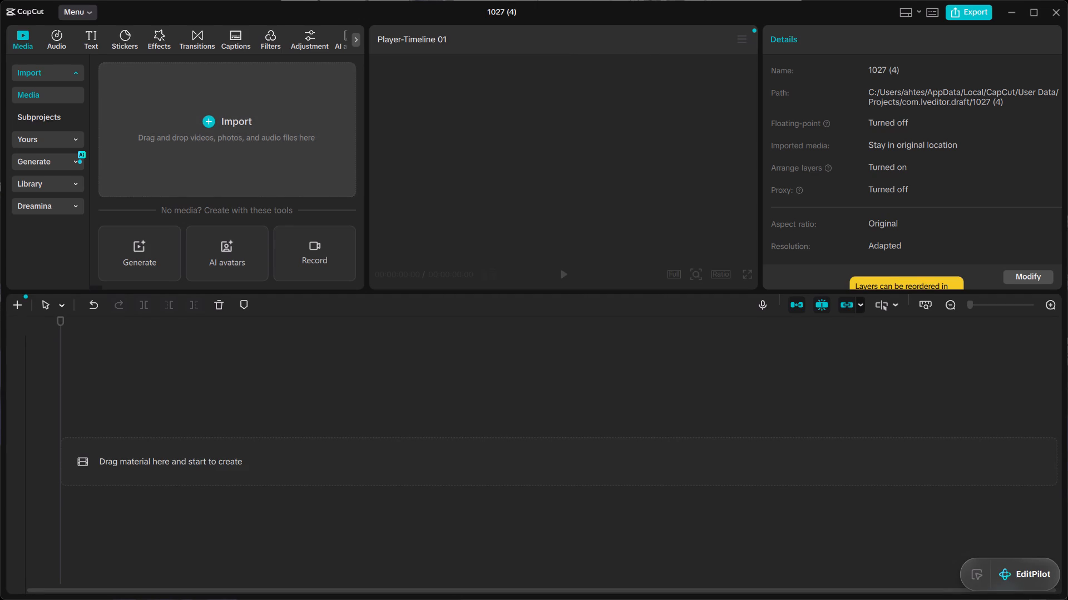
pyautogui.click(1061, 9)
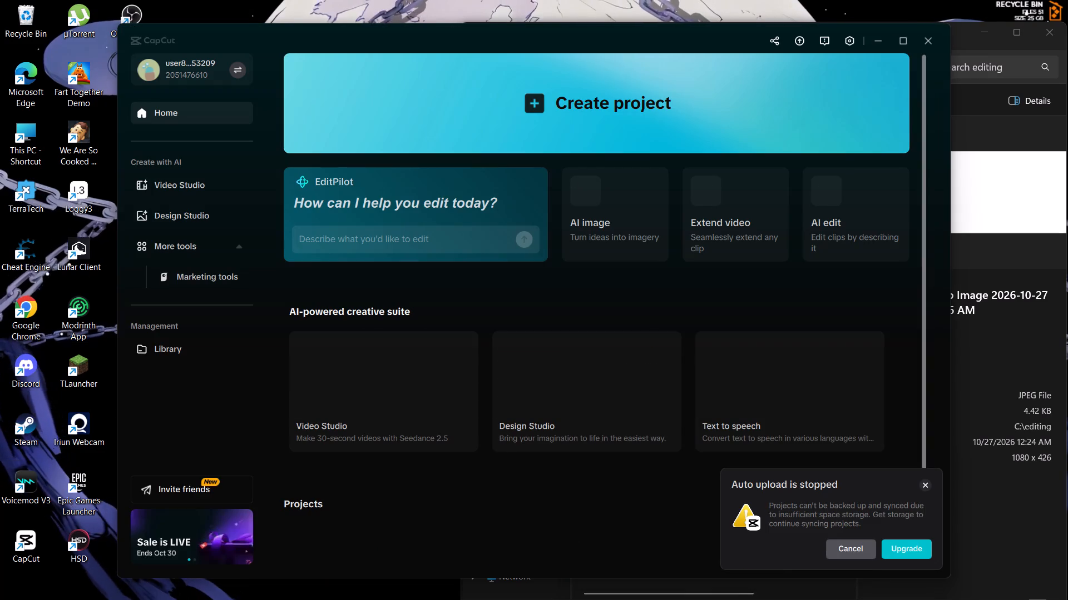
# Close CapCut and reposition the remaining editing folder window on the desktop.
pyautogui.click(925, 40)
pyautogui.moveTo(917, 32); pyautogui.dragTo(715, 52)
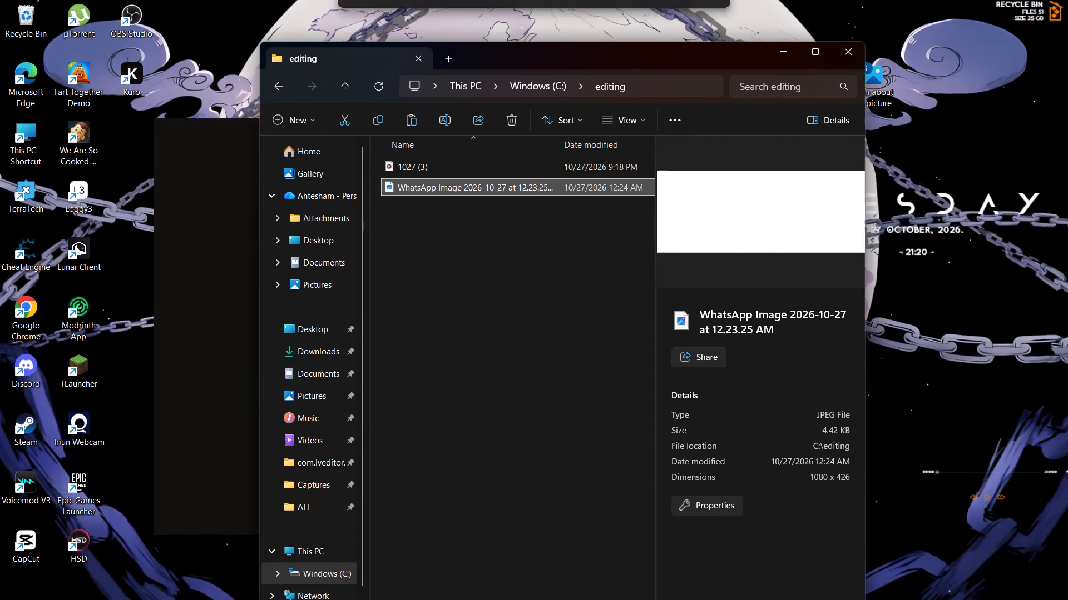